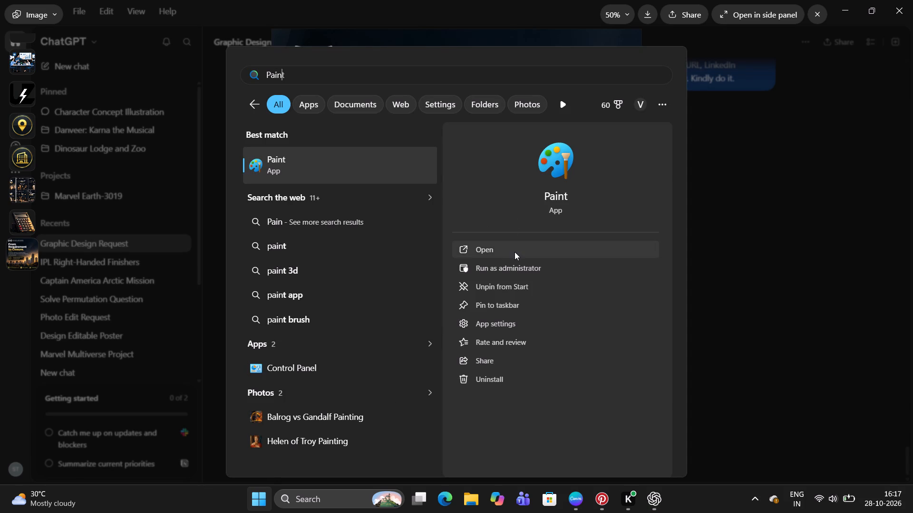
click(515, 253)
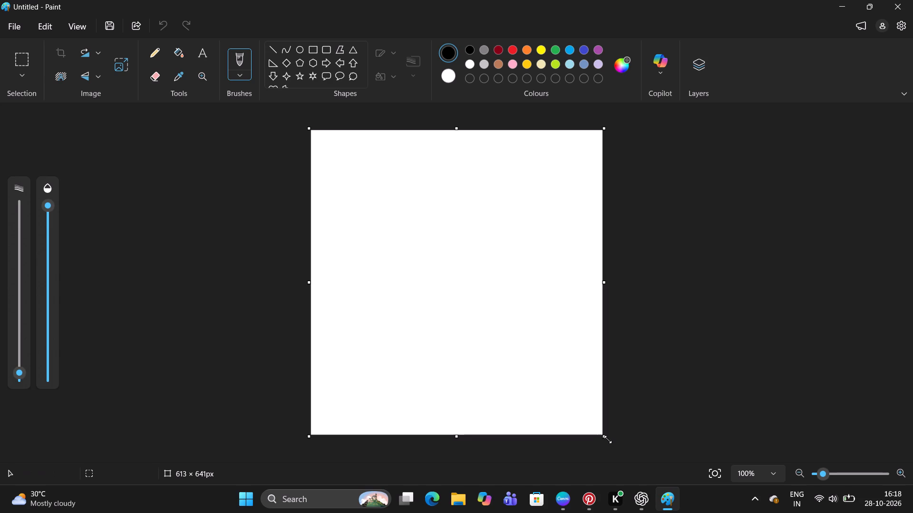
drag(607, 437, 464, 300)
key(ctrl+v)
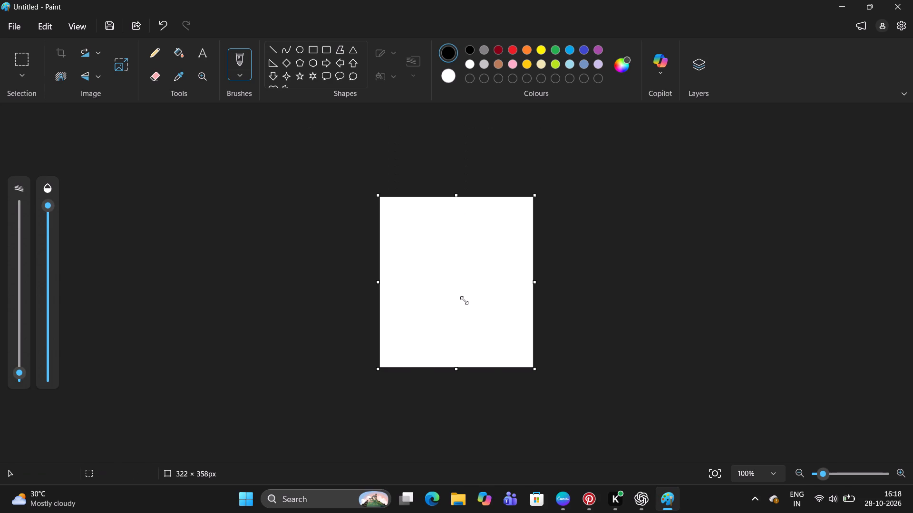
scroll(464, 300, down, 5)
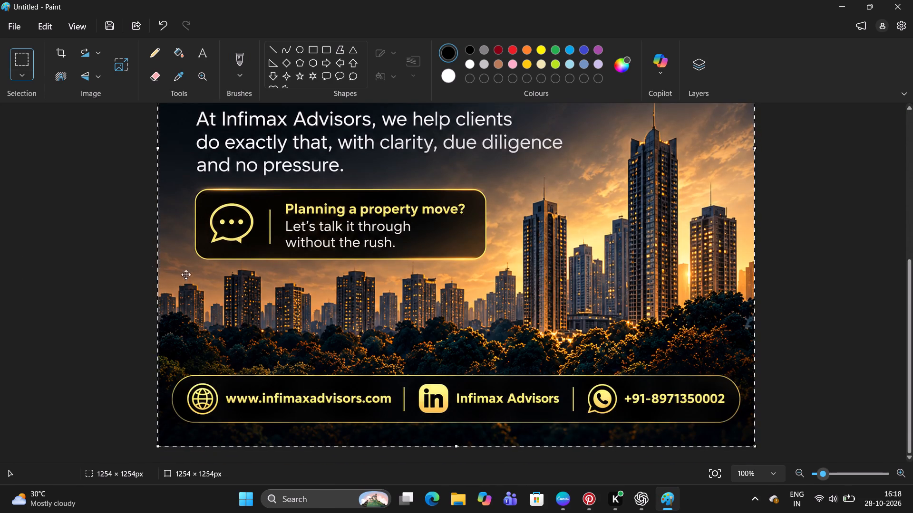
click(77, 247)
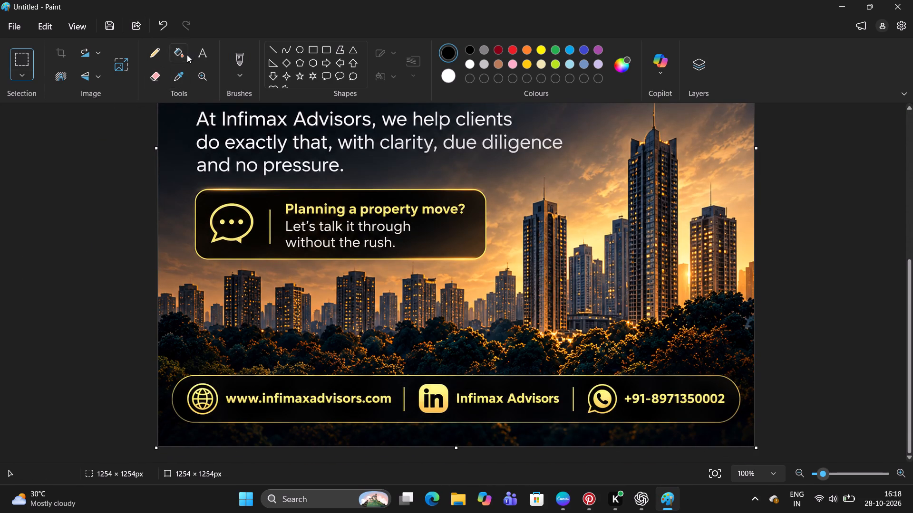
With the Calligraphy brush in black at 100% opacity, paint over the tip of the stray second tail beneath the speech bubble icon.
click(243, 57)
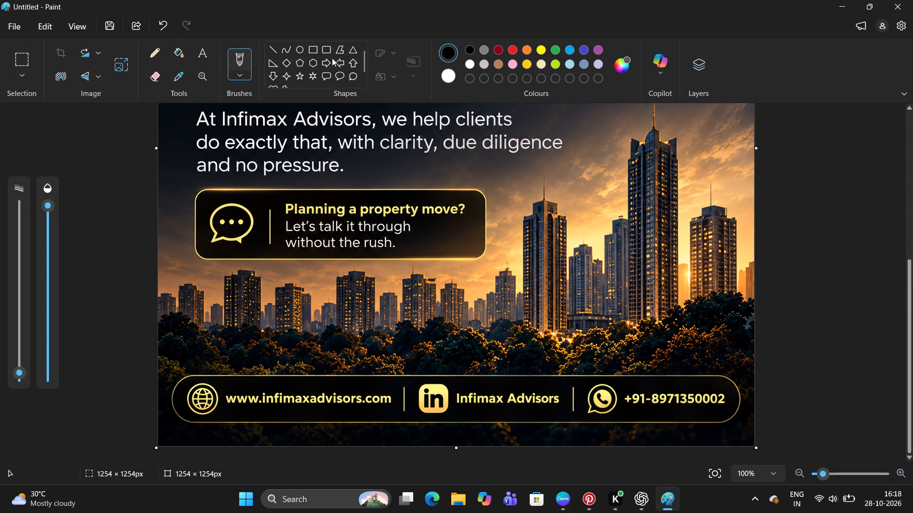
click(238, 76)
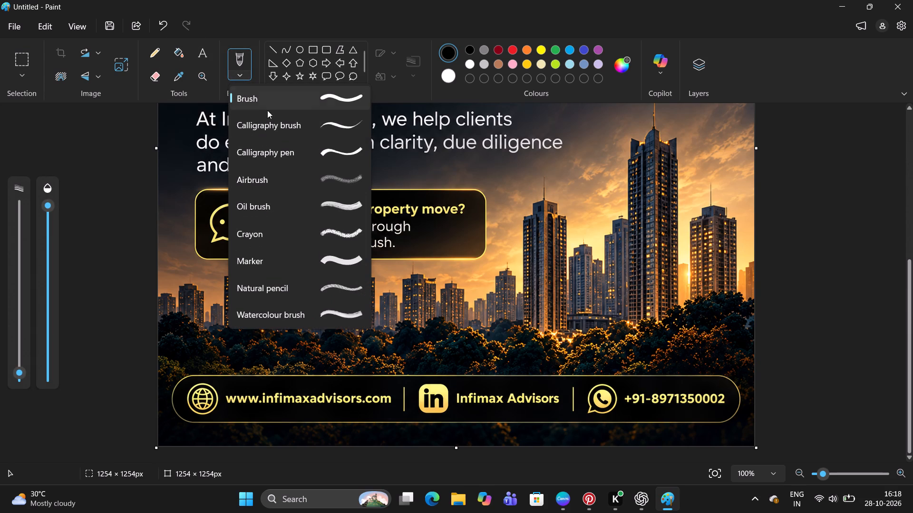
click(300, 118)
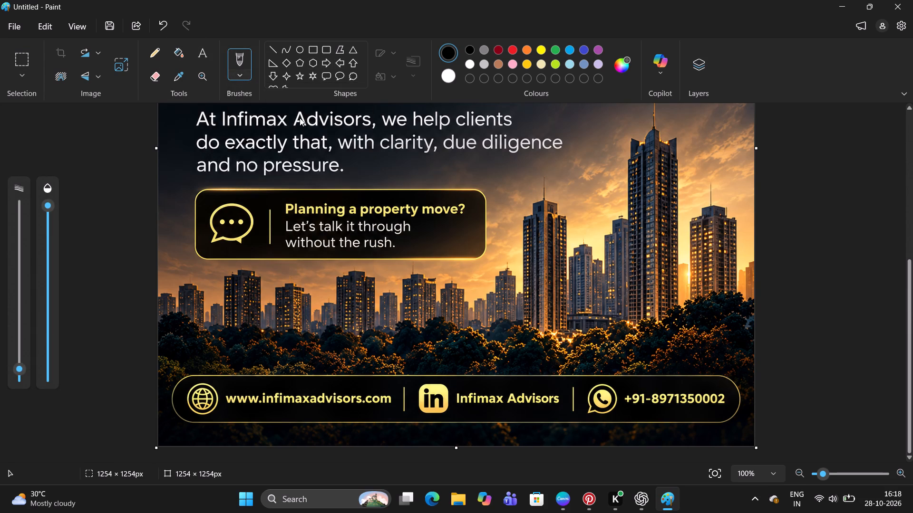
click(47, 207)
drag(49, 206, 48, 204)
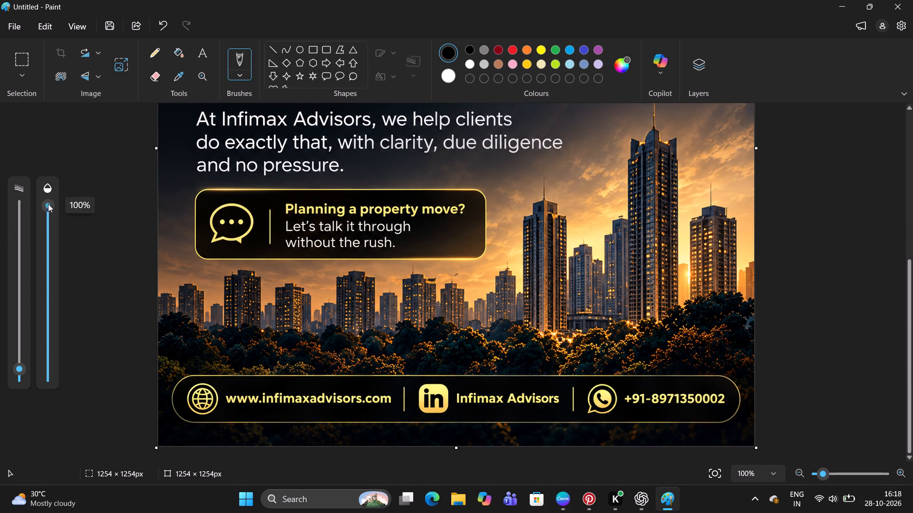
drag(48, 204, 46, 187)
drag(25, 364, 24, 370)
ctrl+scroll(147, 219, up, 10)
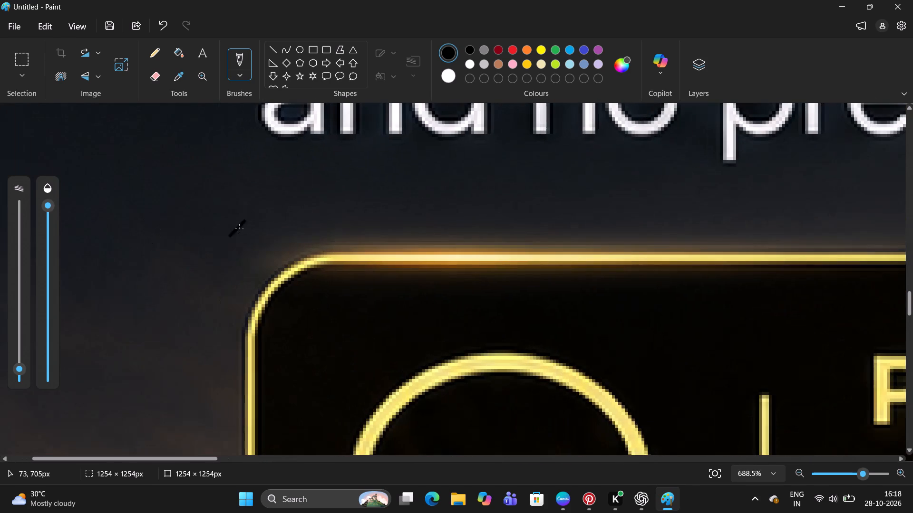
scroll(458, 299, down, 3)
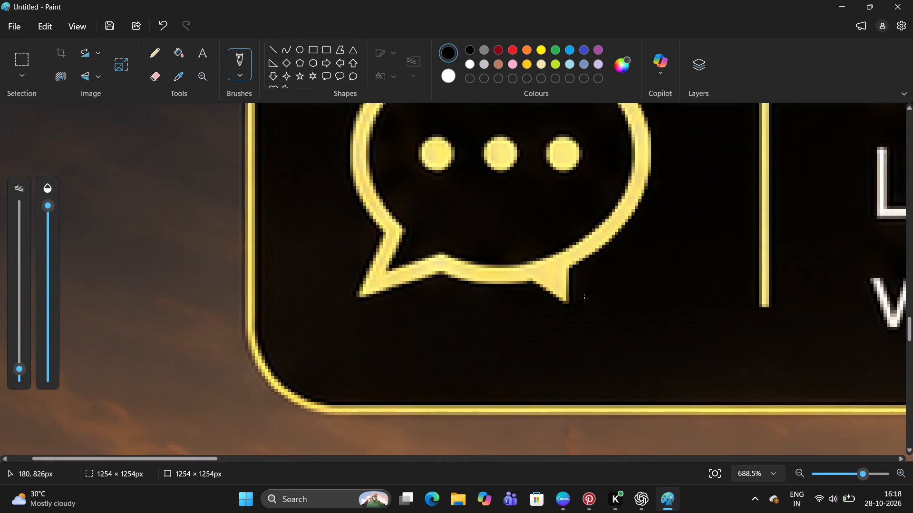
click(557, 298)
drag(557, 298, 553, 309)
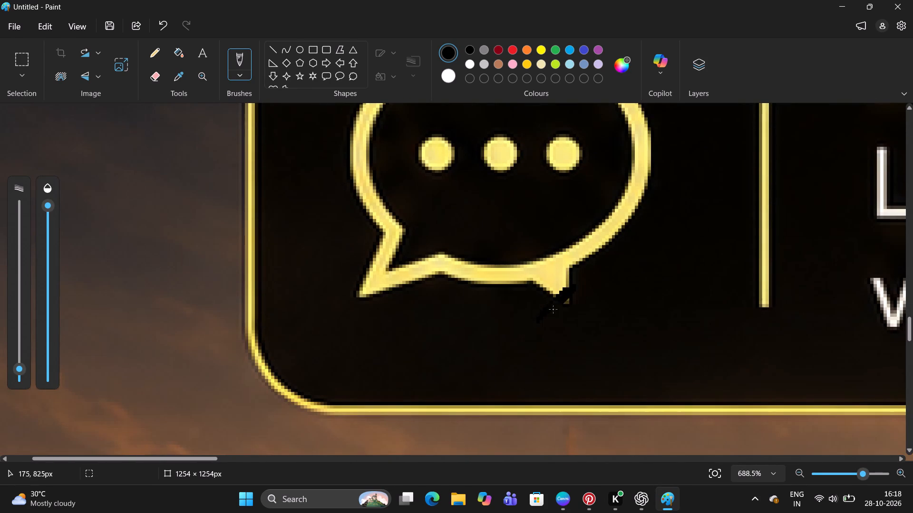
drag(553, 309, 559, 289)
drag(559, 289, 536, 290)
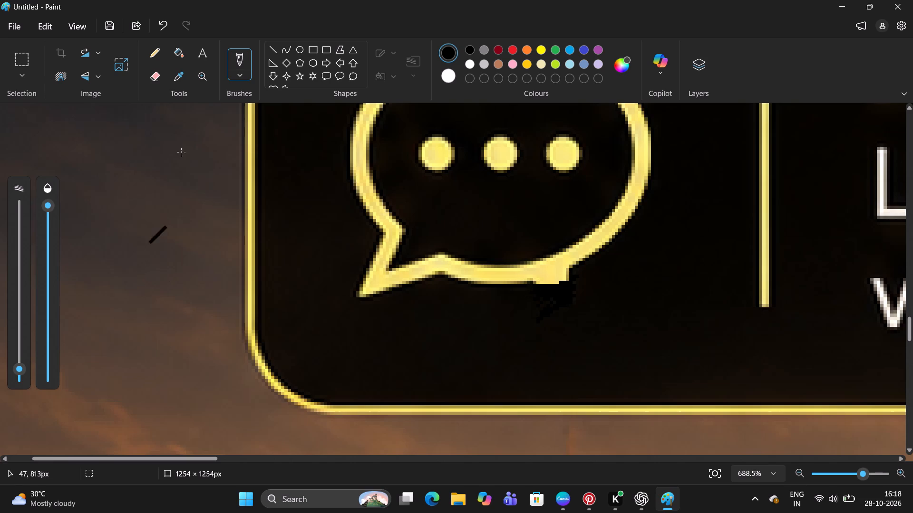
Change the brush type to Calligraphy pen, and settle on the standard Brush.
click(245, 77)
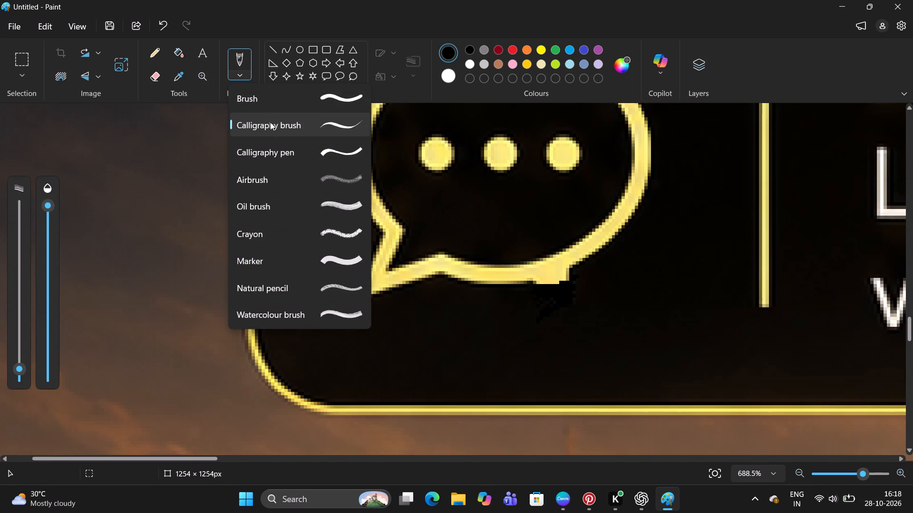
click(272, 151)
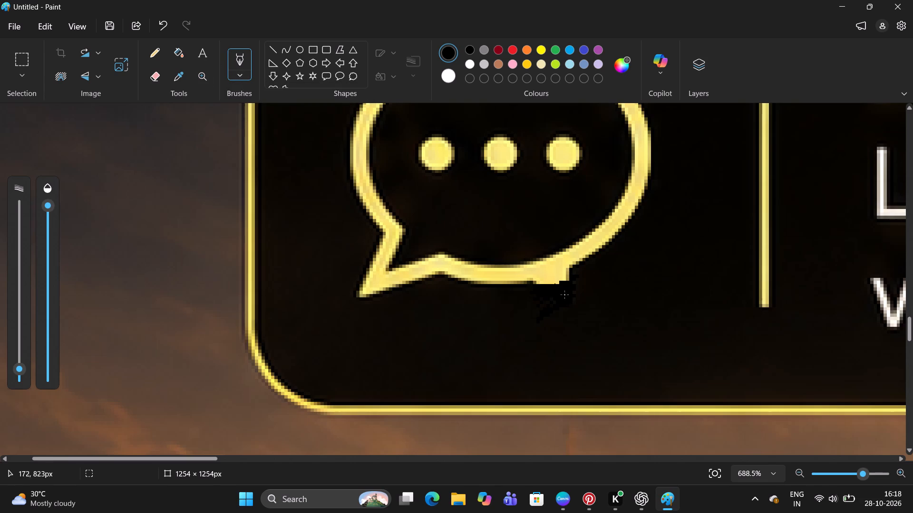
click(245, 77)
click(264, 93)
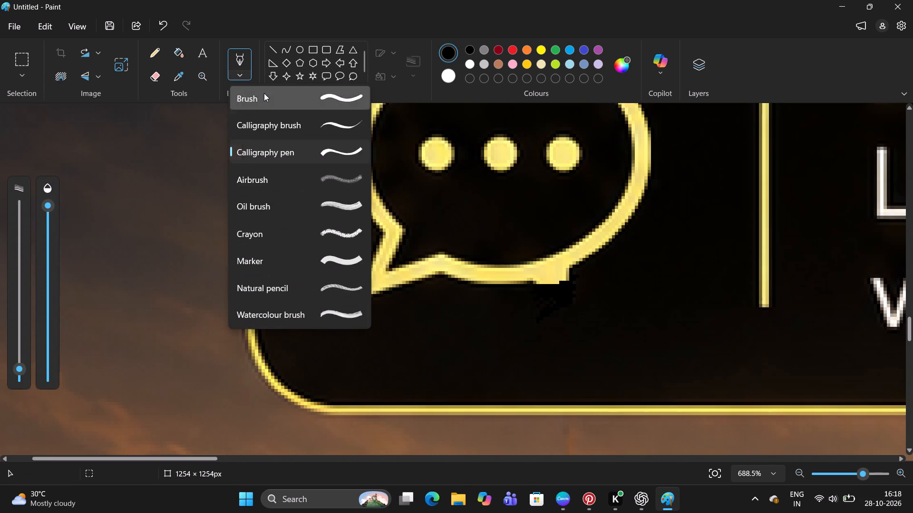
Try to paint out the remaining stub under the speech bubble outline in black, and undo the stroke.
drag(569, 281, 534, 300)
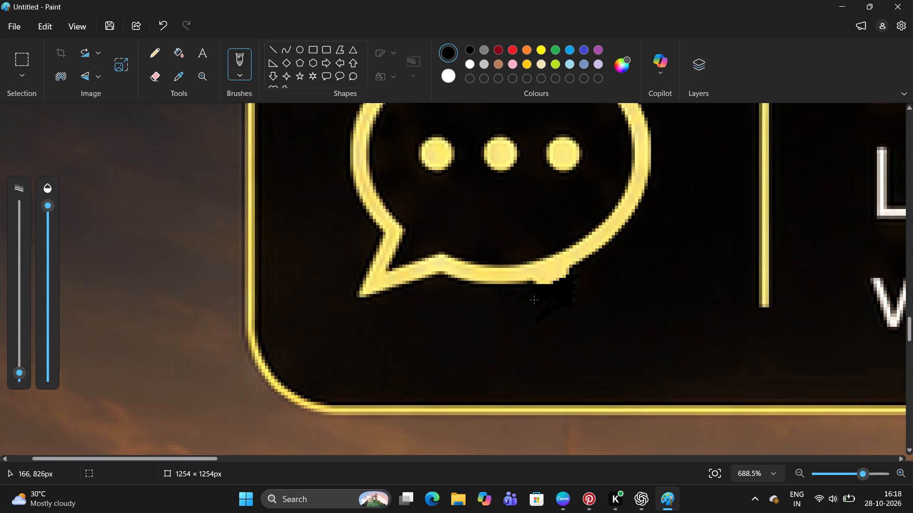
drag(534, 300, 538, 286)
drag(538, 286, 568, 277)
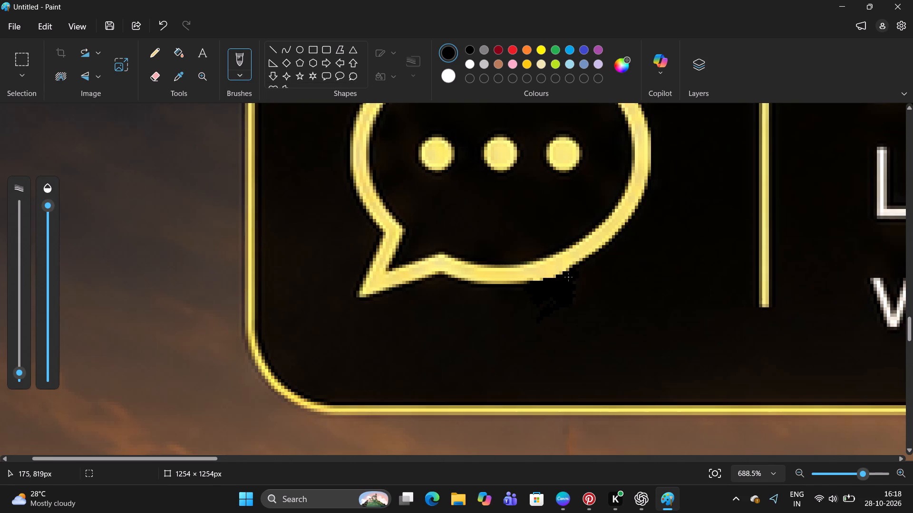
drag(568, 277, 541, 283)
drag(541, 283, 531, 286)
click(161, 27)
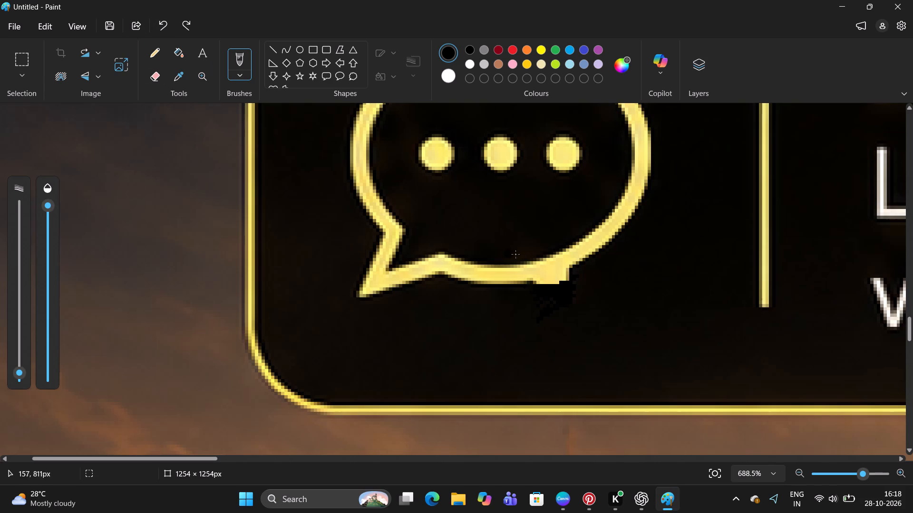
Paint the remaining stub of the stray tail black again, following the speech bubble's lower outline, and touch up its edge.
drag(572, 277, 545, 290)
drag(545, 290, 568, 277)
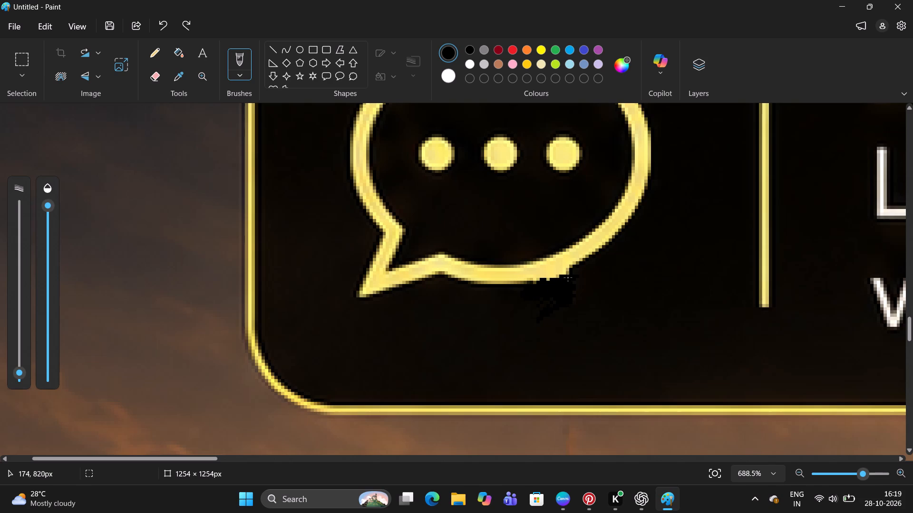
drag(568, 277, 577, 273)
ctrl+scroll(577, 273, down, 5)
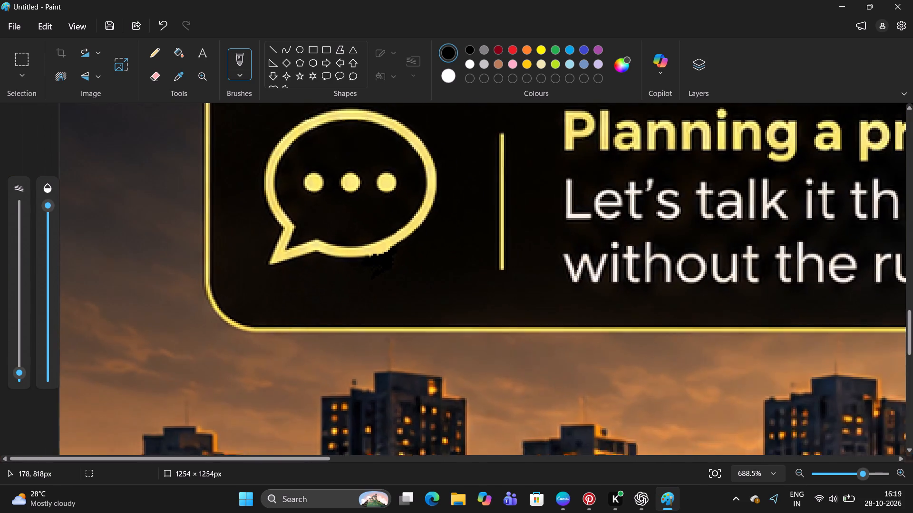
ctrl+scroll(577, 273, down, 12)
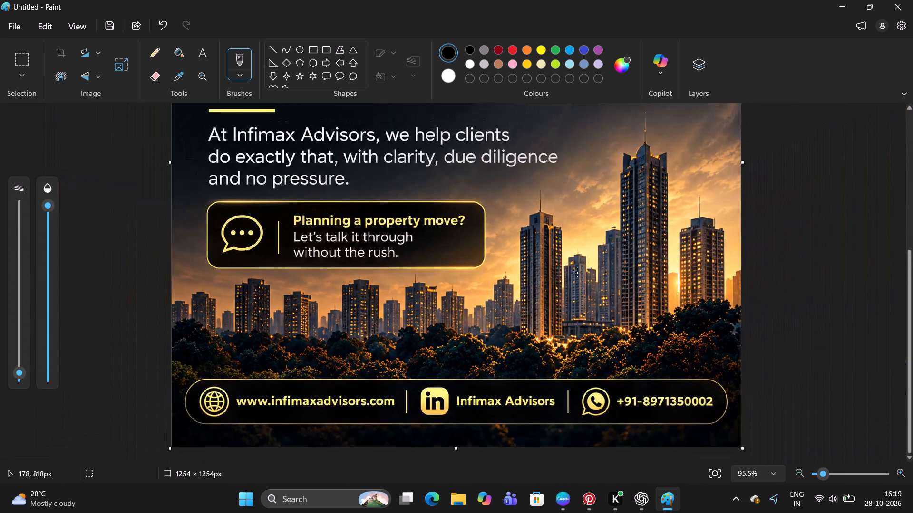
ctrl+scroll(182, 294, up, 14)
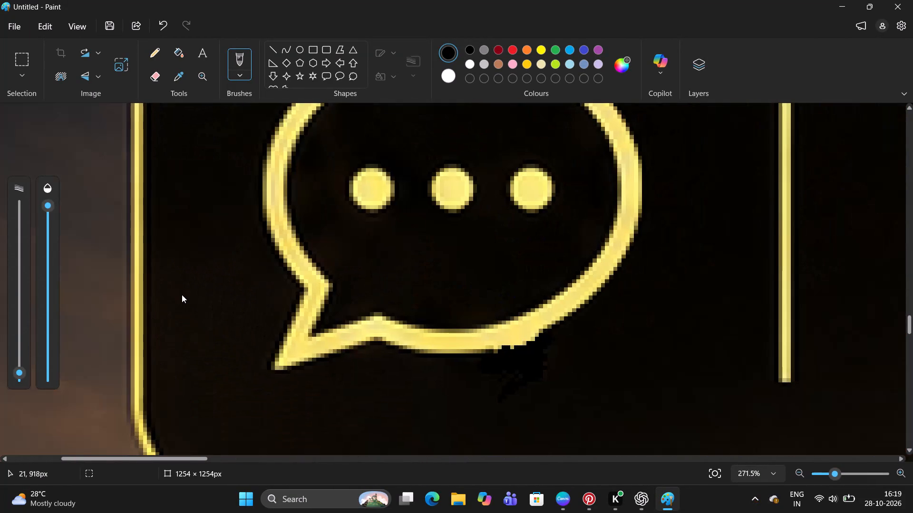
drag(506, 355, 497, 355)
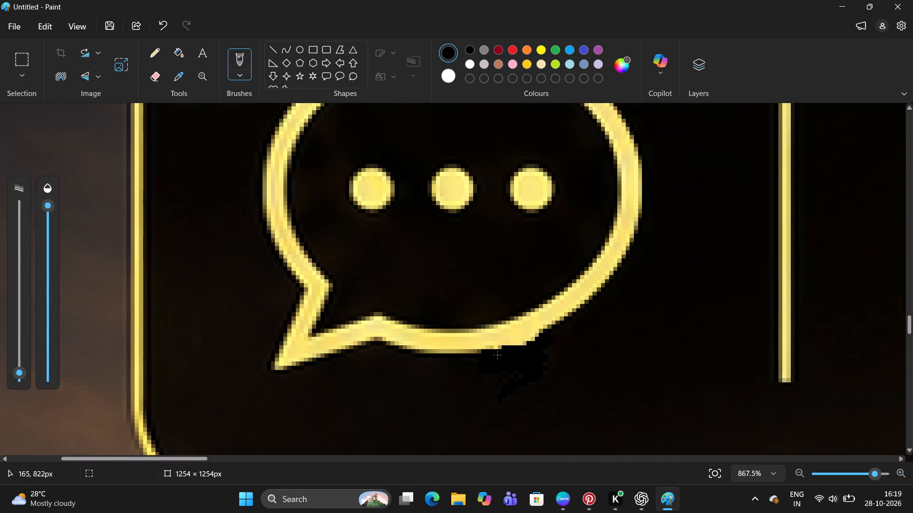
Paint one more black stroke along the speech bubble's lower outline to trim the leftover stub of the stray tail.
drag(497, 355, 559, 333)
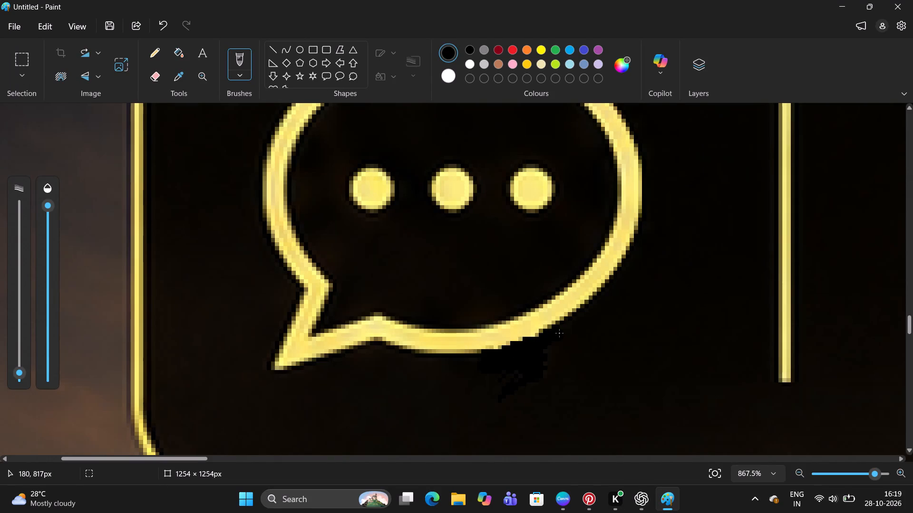
Close Paint, saving the edited slide as a PNG named Infimax Advisors Final Page in Downloads.
ctrl+scroll(559, 333, down, 17)
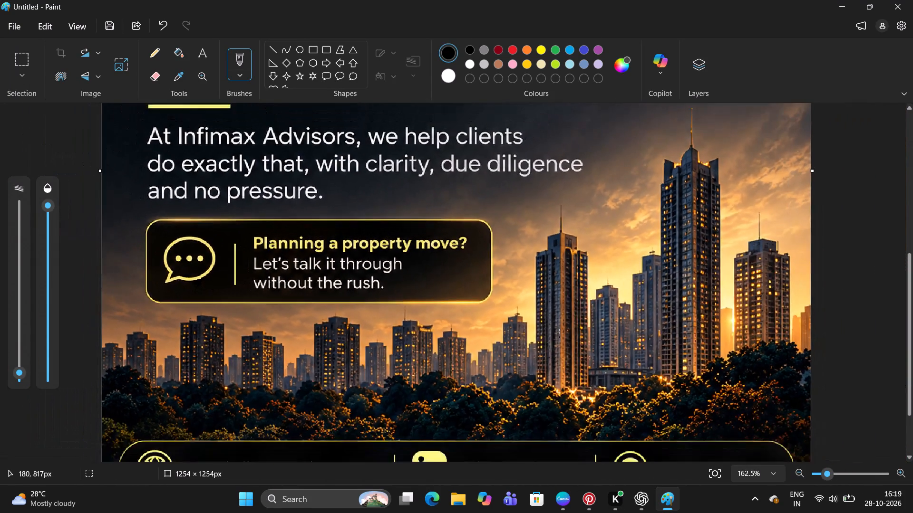
ctrl+scroll(559, 333, down, 6)
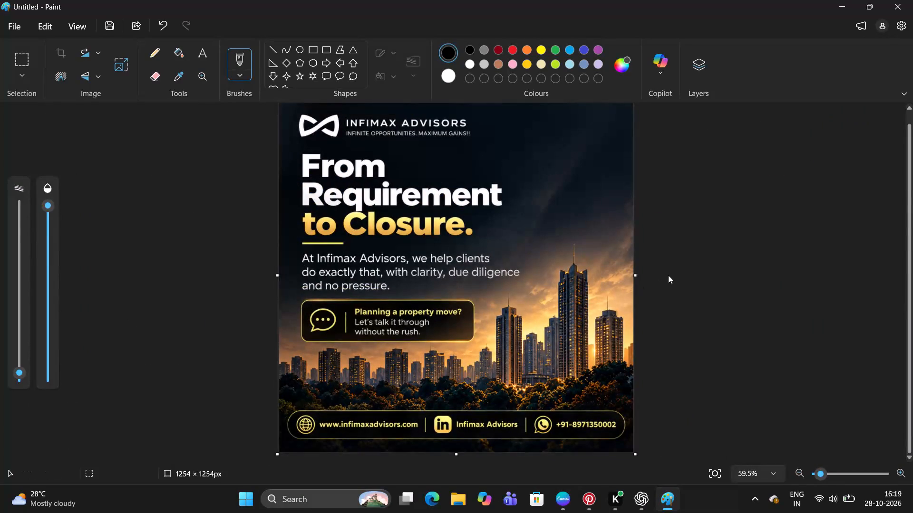
ctrl+scroll(668, 275, down, 1)
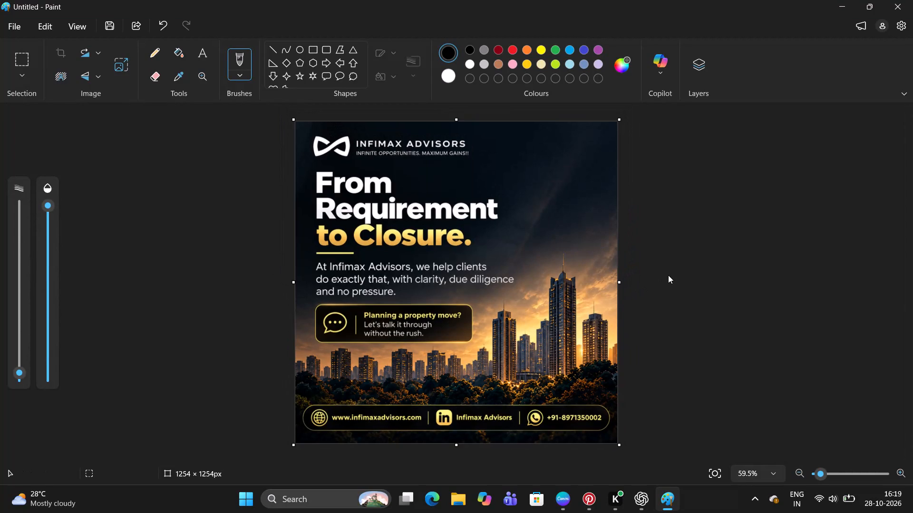
click(912, 0)
click(410, 285)
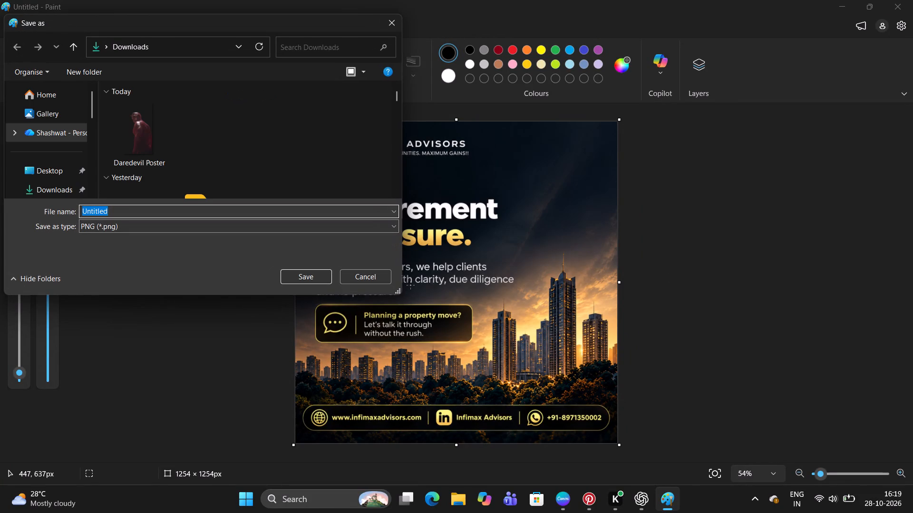
key(BackSpace)
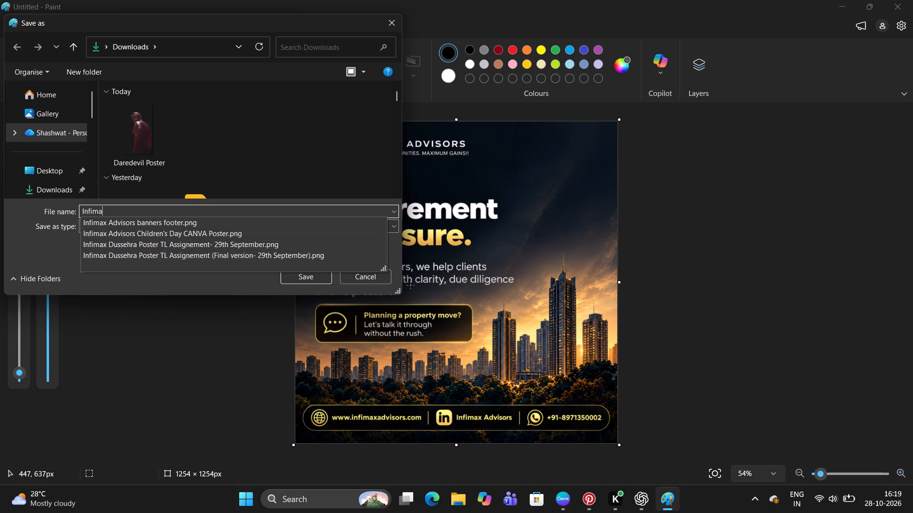
key(BackSpace)
key(BackSpace)
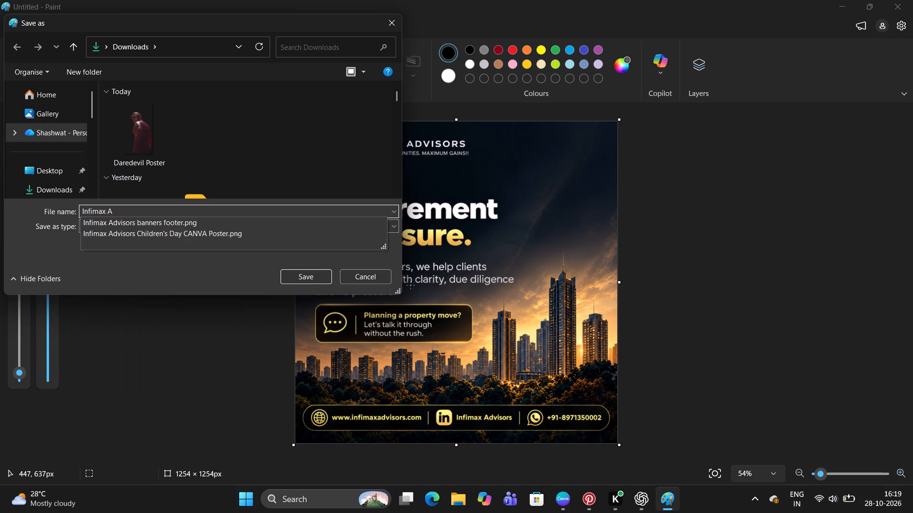
text(dviso)
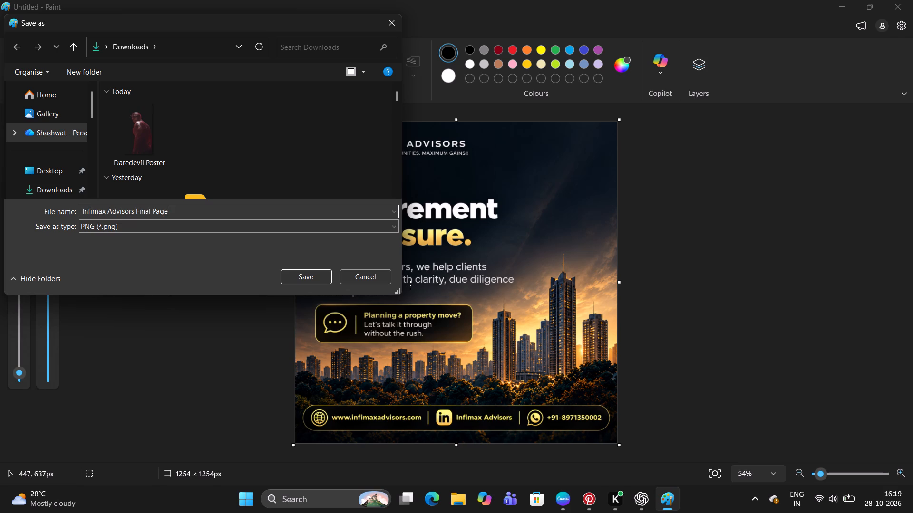
click(320, 284)
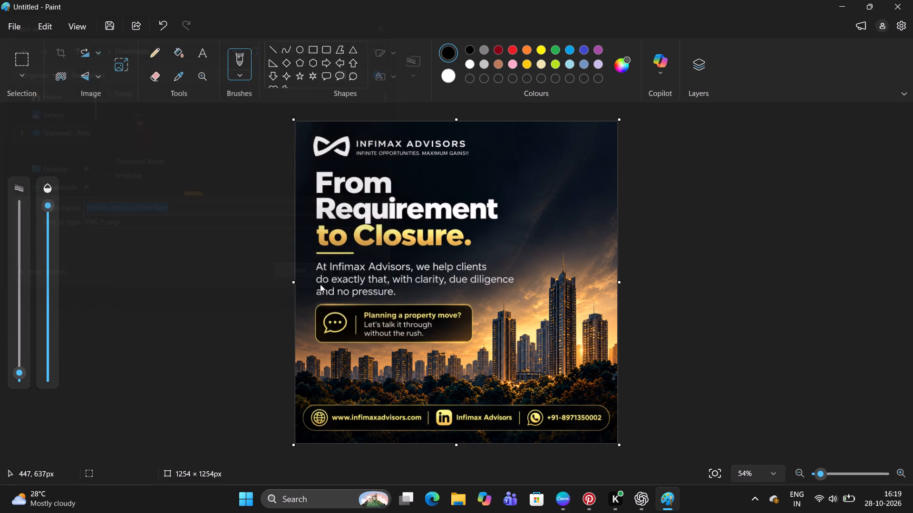
Switch to Canva and delete the old closing slide image from page 6 of the Black Friday carousel.
click(584, 504)
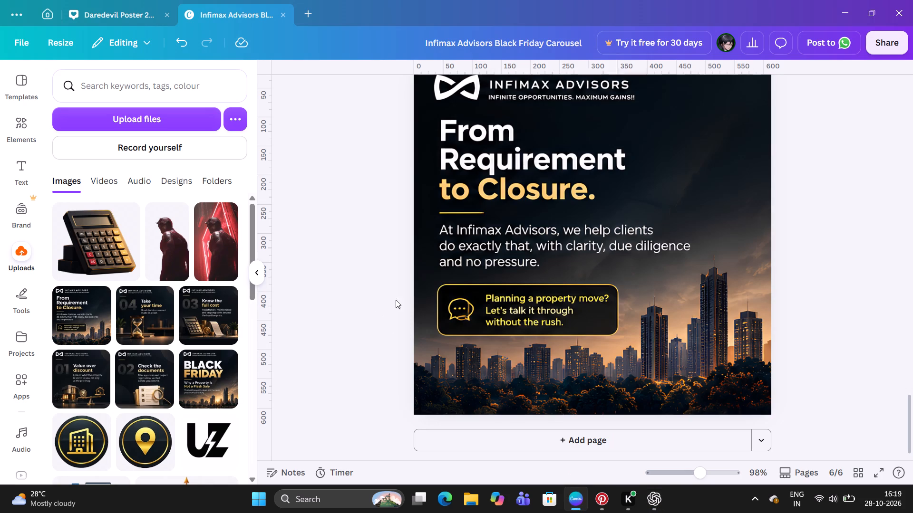
click(462, 282)
key(Delete)
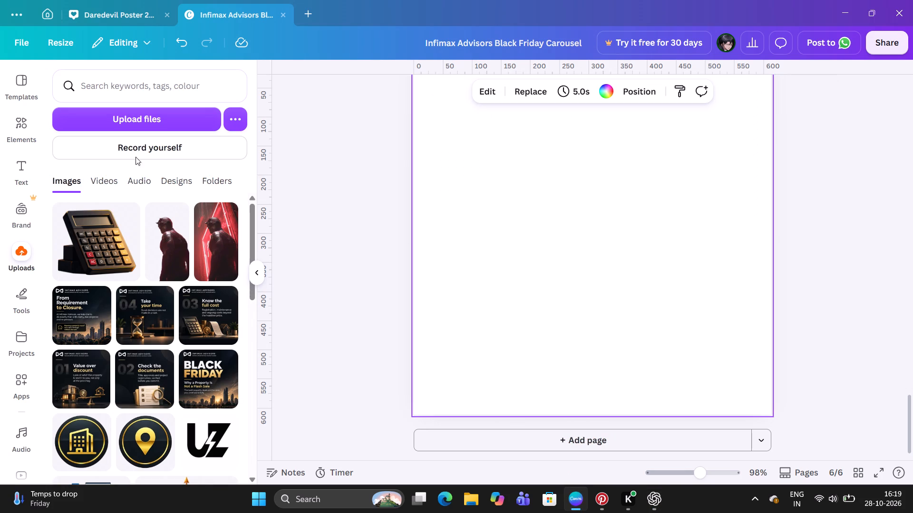
Upload the Infimax Advisors Final Page image from Downloads and fill the empty page 6 with it.
click(138, 124)
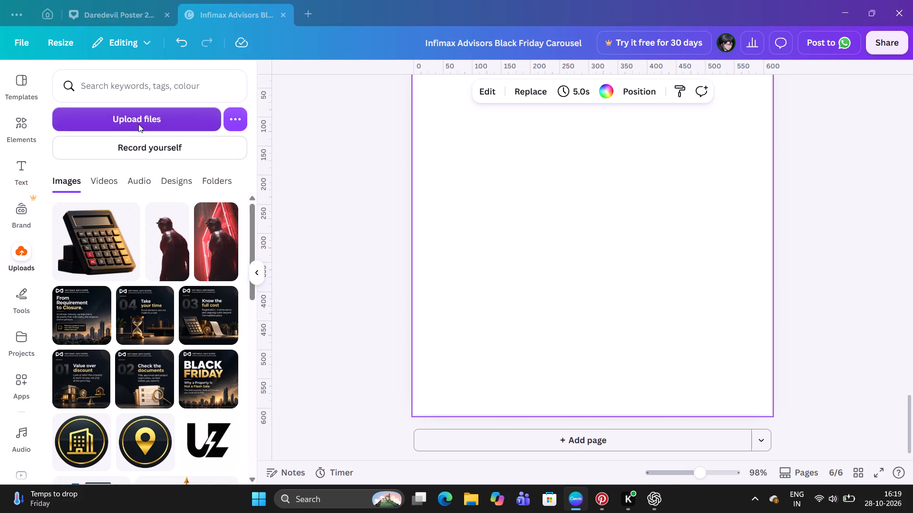
click(152, 123)
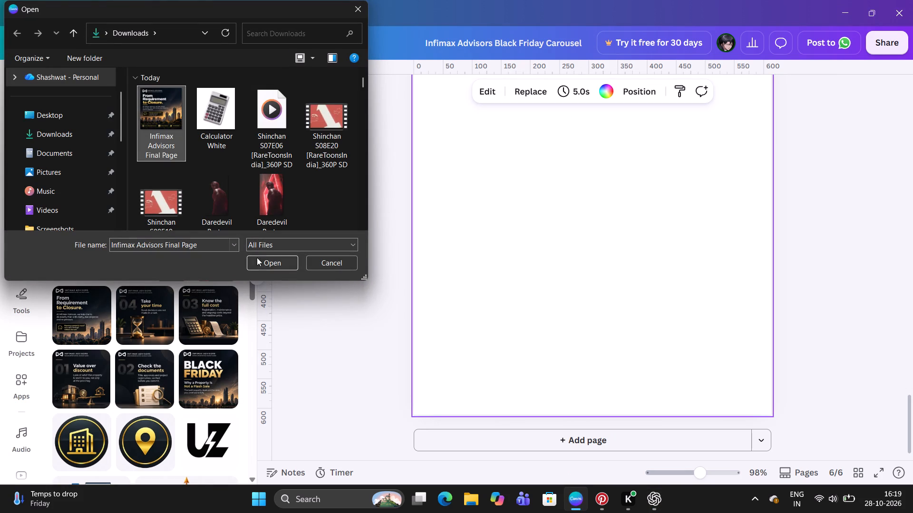
click(259, 260)
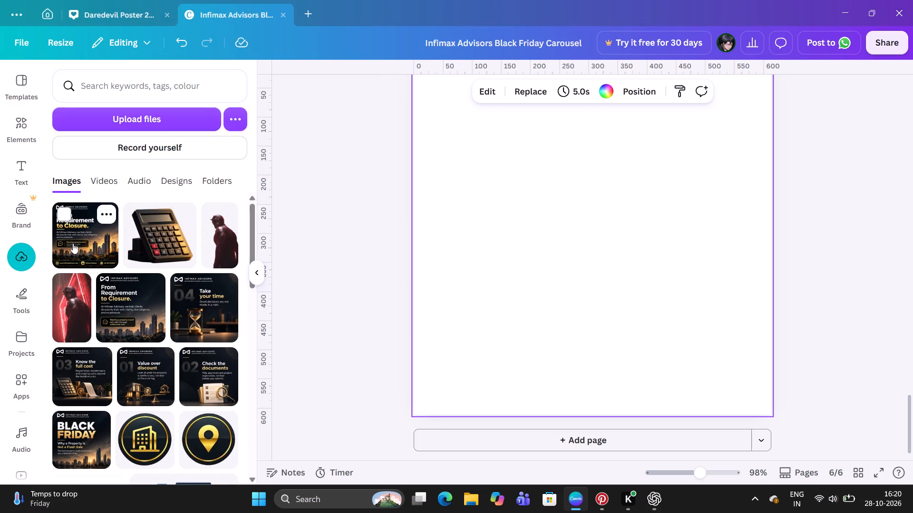
drag(73, 243, 441, 145)
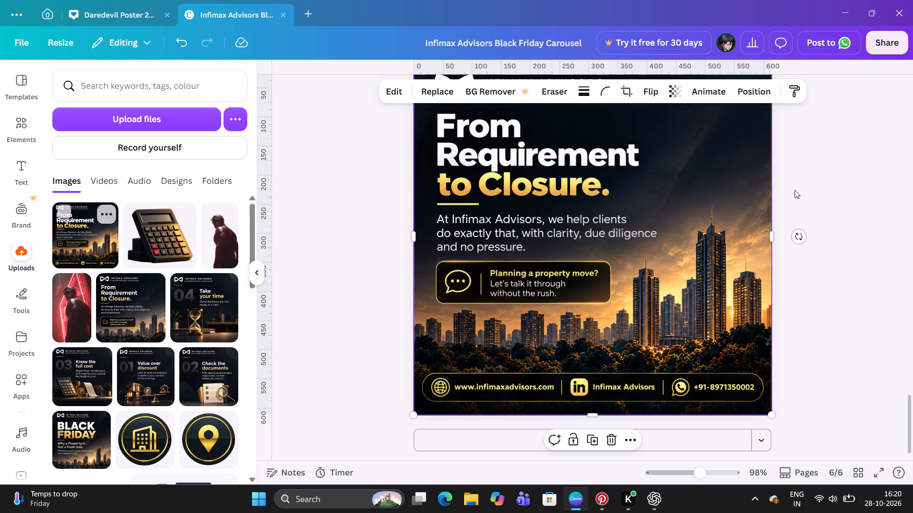
click(810, 191)
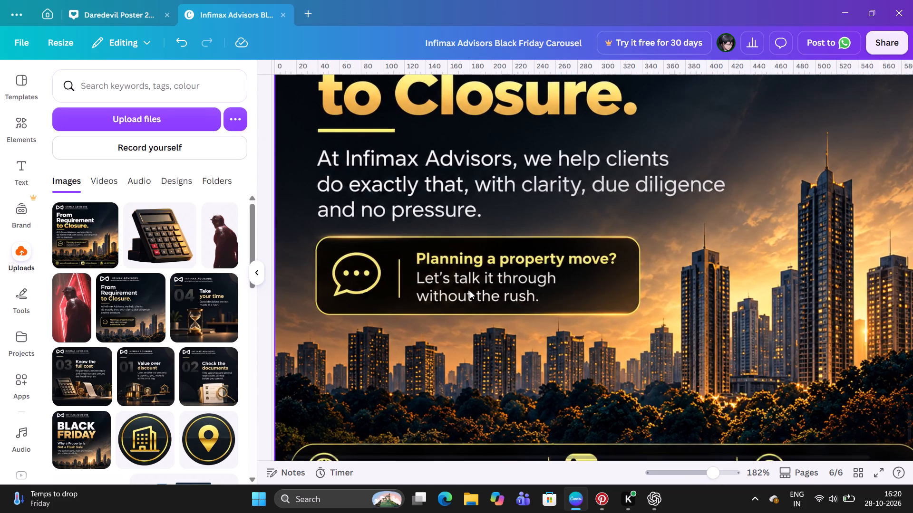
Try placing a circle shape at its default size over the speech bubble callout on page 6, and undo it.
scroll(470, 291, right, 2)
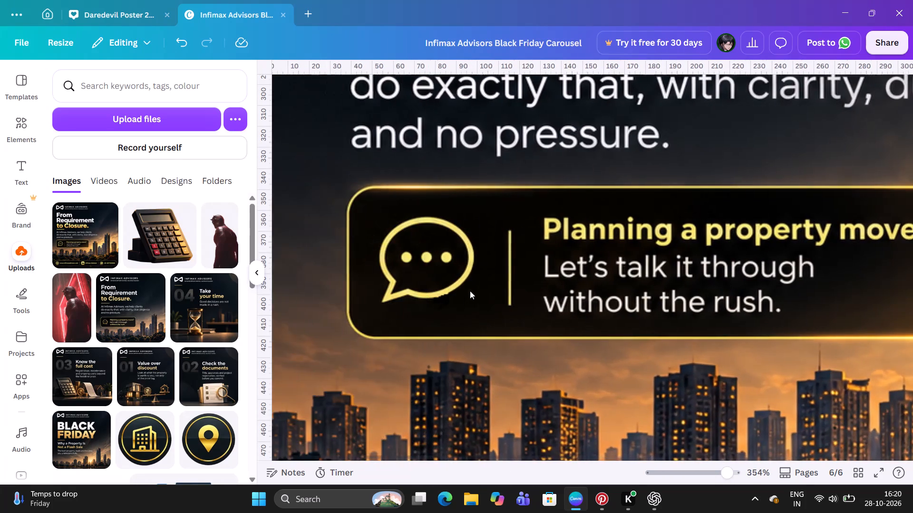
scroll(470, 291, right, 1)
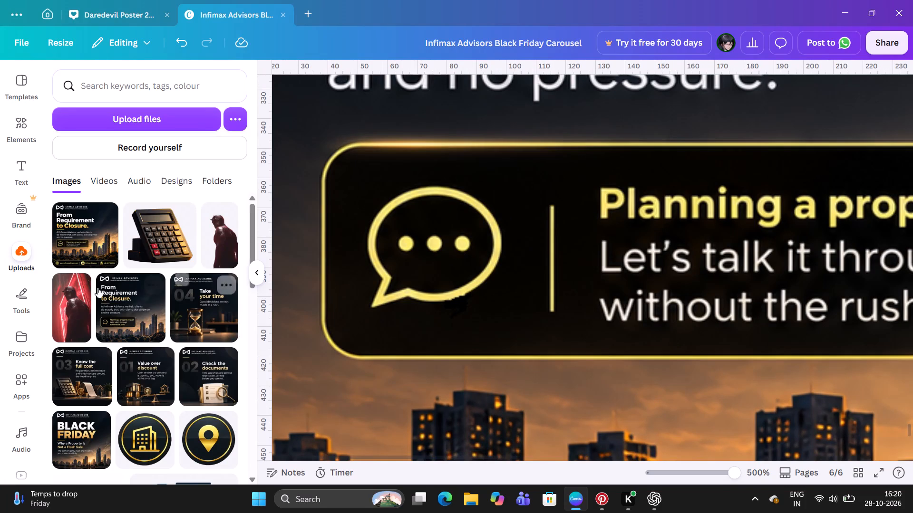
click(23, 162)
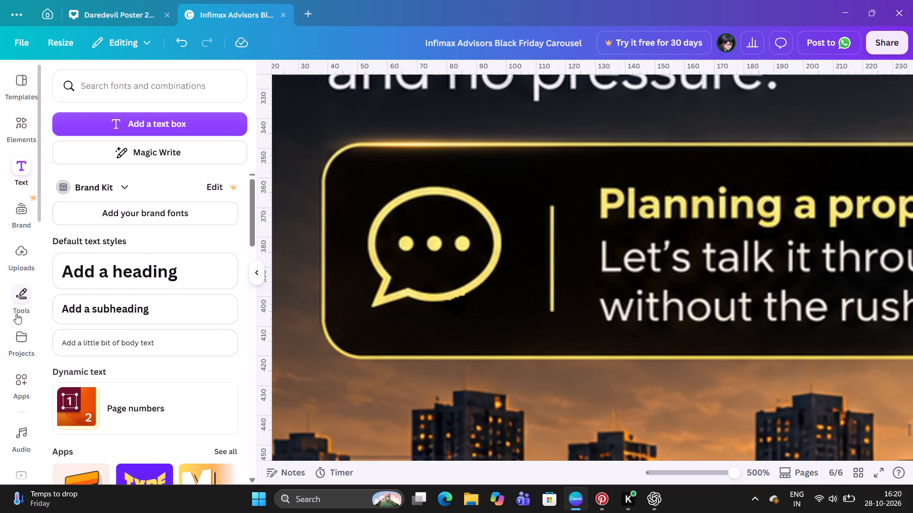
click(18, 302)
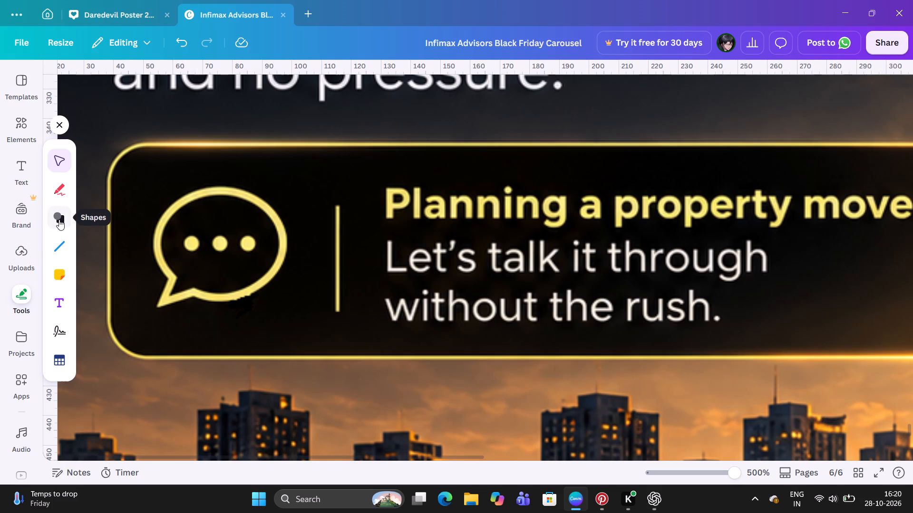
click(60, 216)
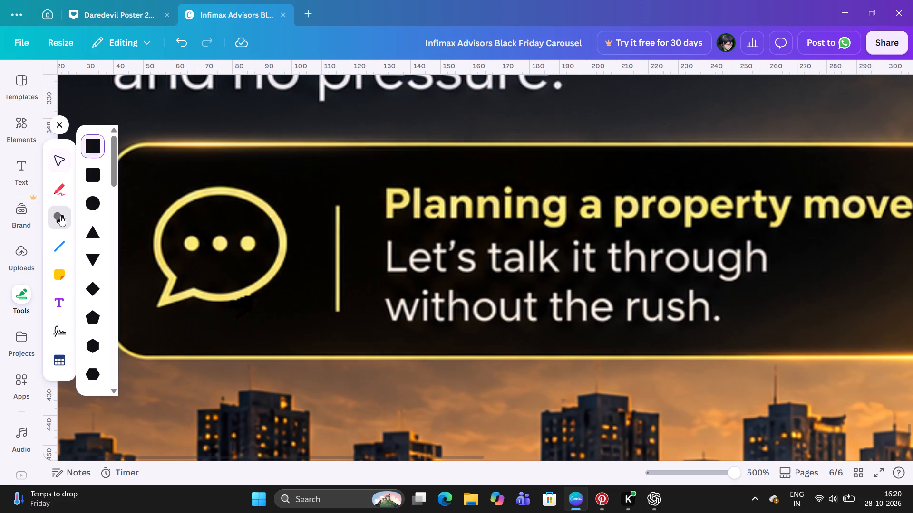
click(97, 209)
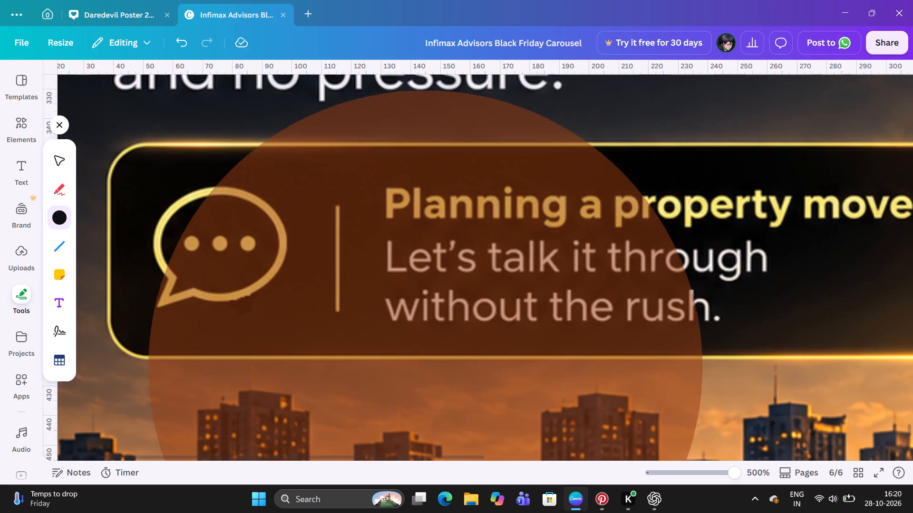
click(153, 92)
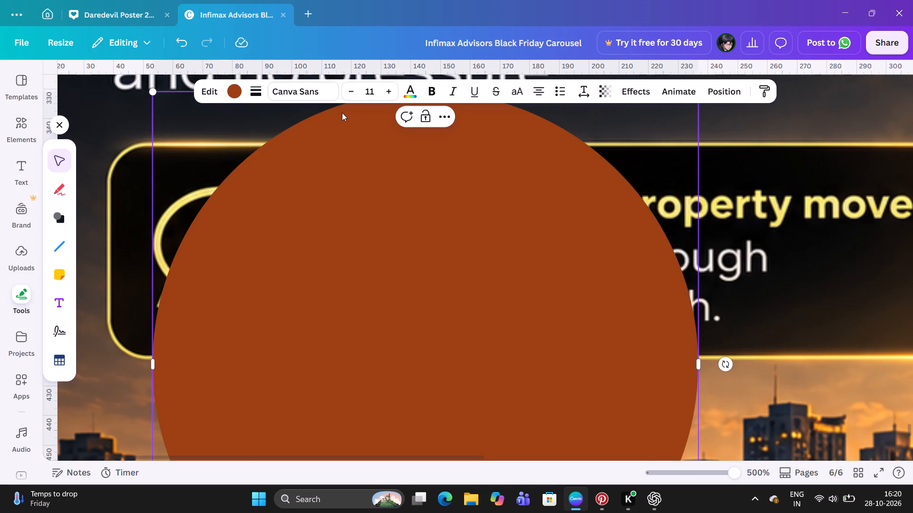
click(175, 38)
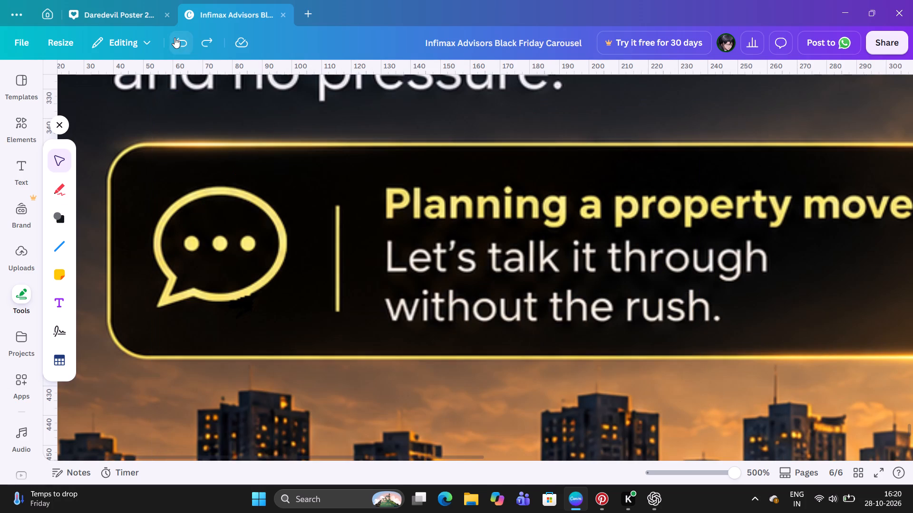
Draw a small circle about 16 units wide over the top of the speech bubble icon.
click(62, 213)
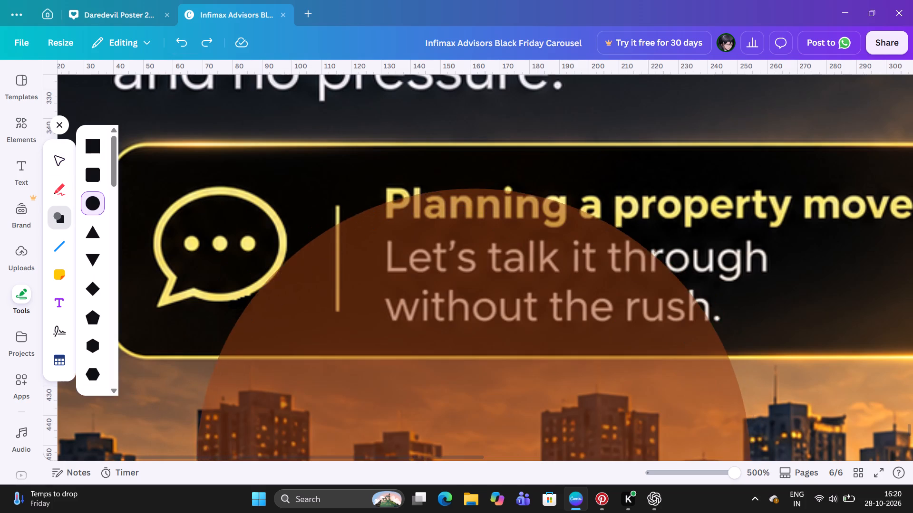
drag(164, 149, 201, 185)
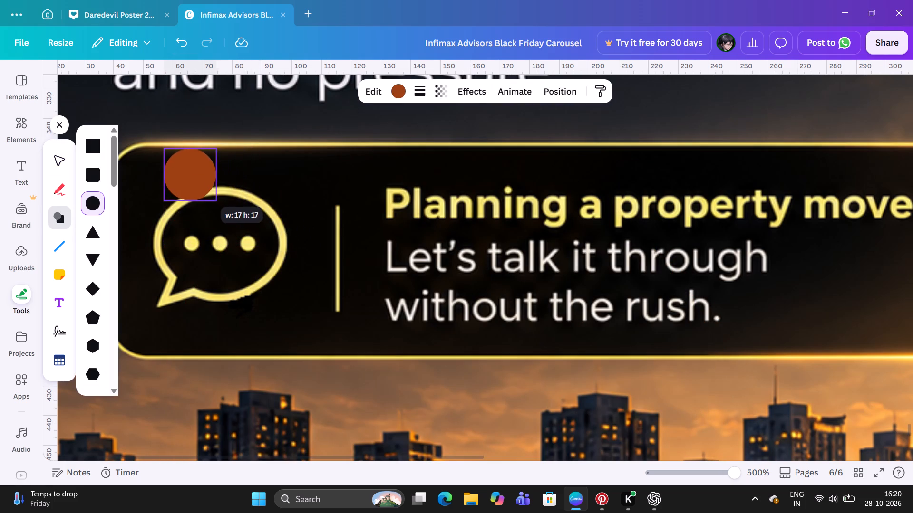
drag(201, 185, 198, 178)
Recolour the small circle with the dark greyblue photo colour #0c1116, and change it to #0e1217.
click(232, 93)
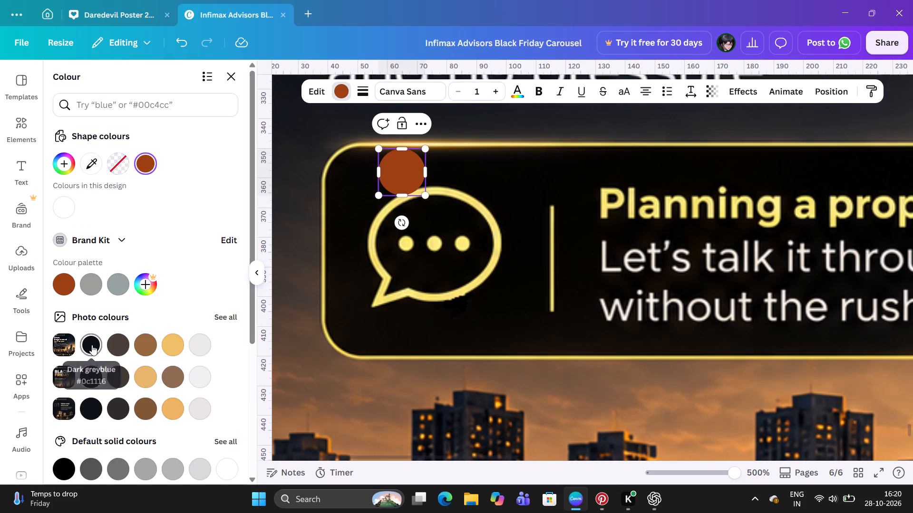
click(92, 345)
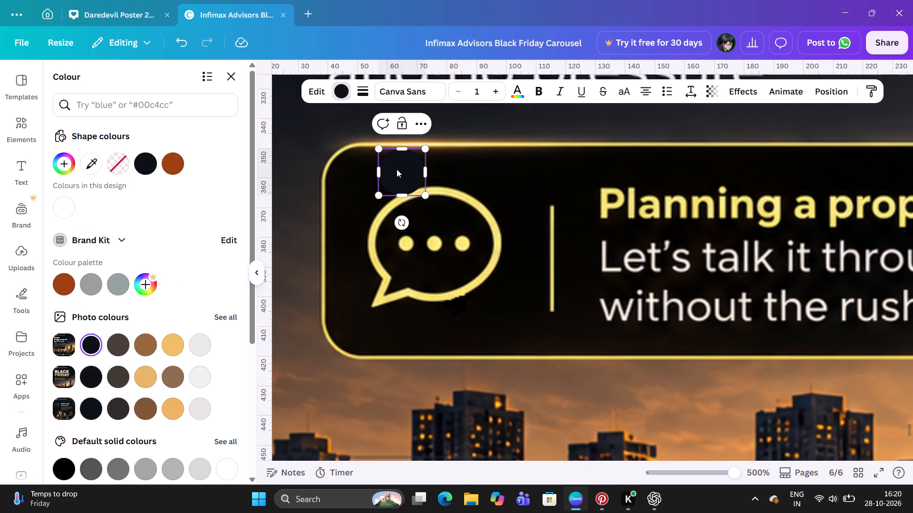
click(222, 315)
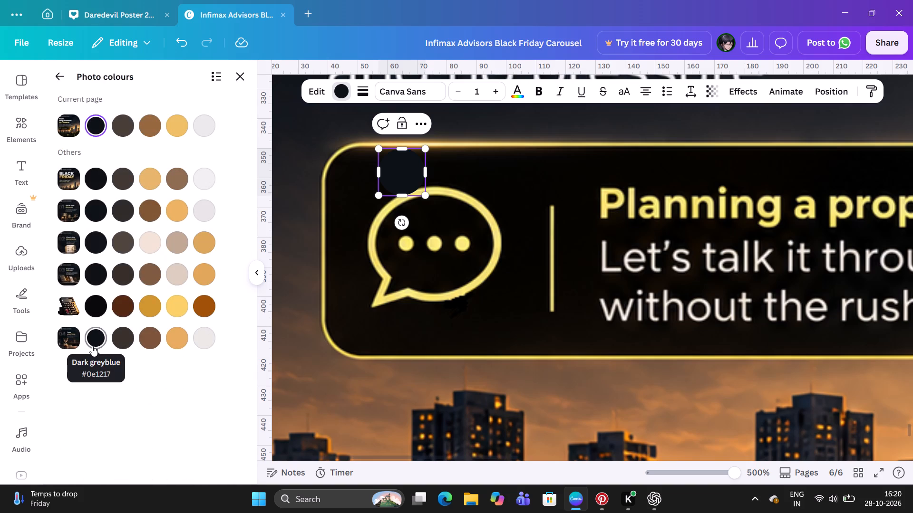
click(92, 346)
Move the small circle beneath the speech bubble, over the painted patch where the stray tail was.
drag(401, 177, 461, 327)
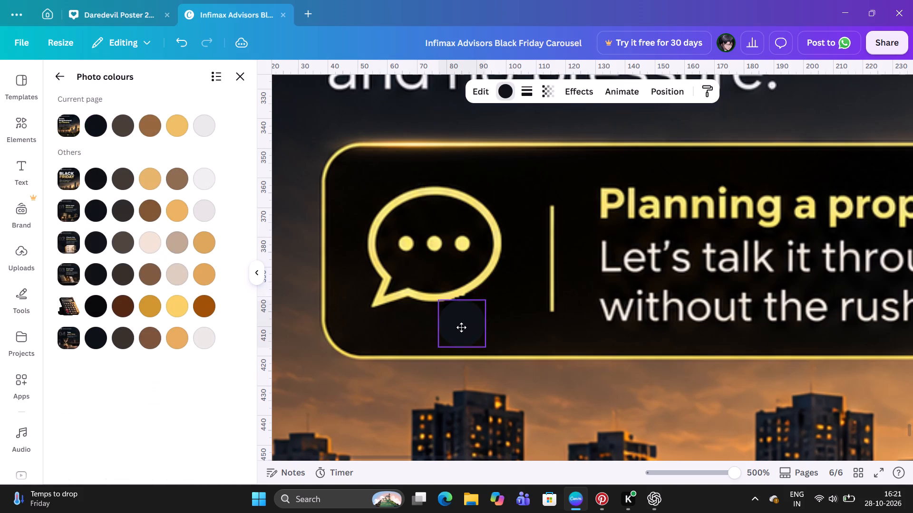
drag(461, 327, 462, 321)
Try dark greyblue #111419 on the small circle, and set its colour to solid black.
click(99, 246)
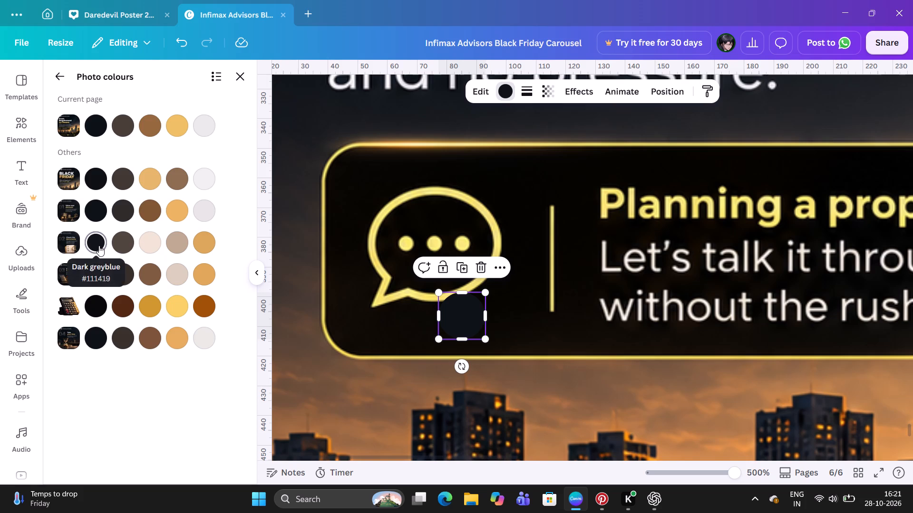
click(505, 94)
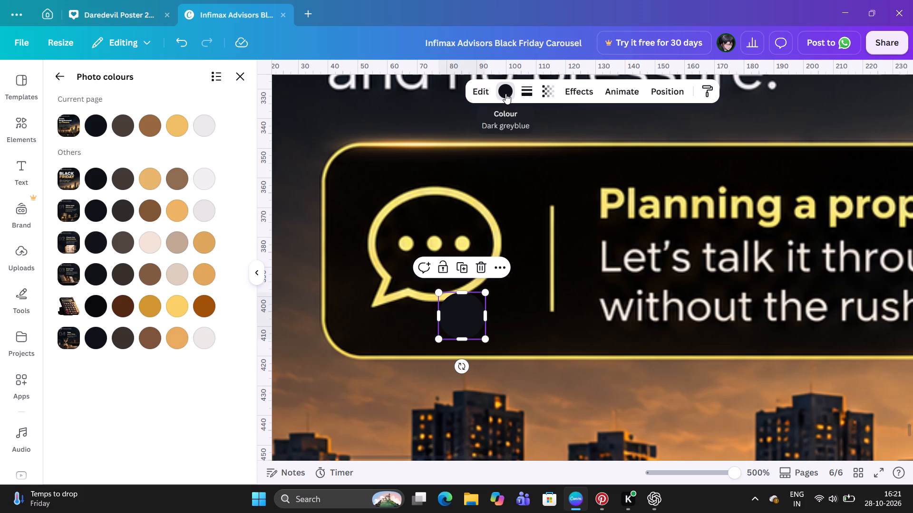
click(398, 89)
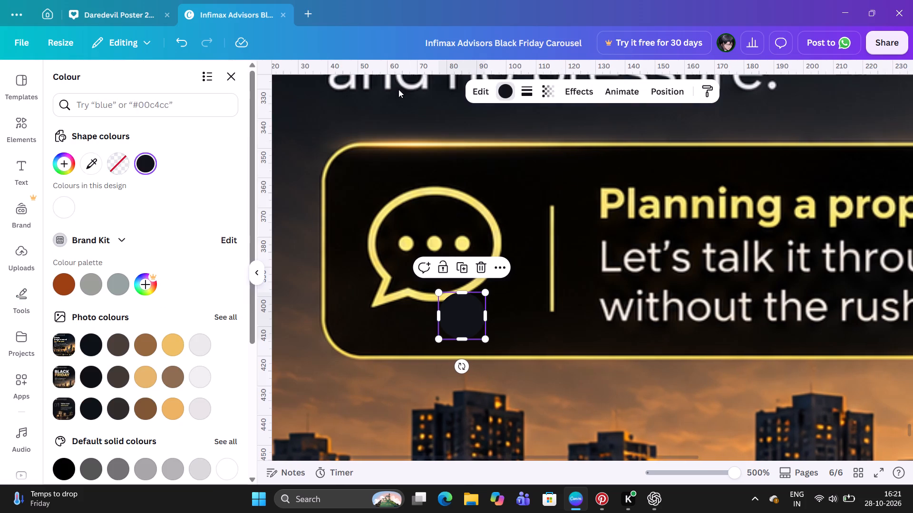
scroll(114, 328, down, 1)
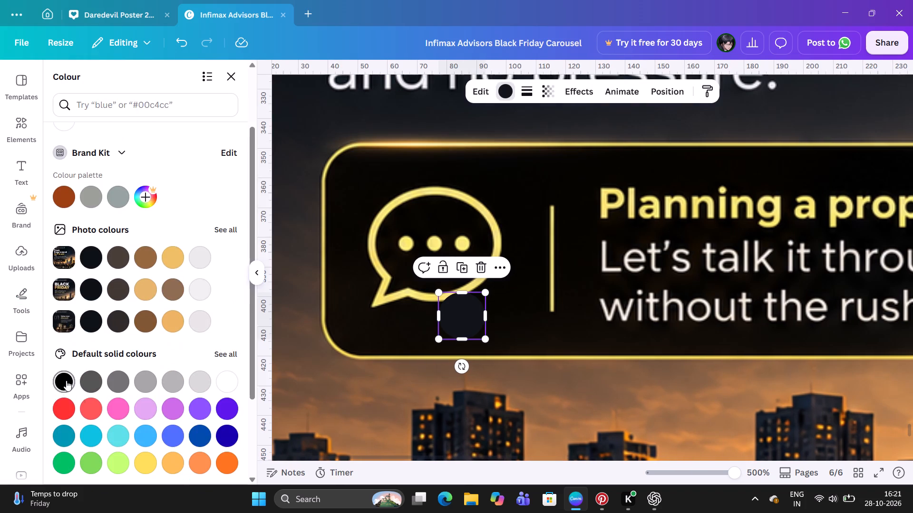
click(66, 380)
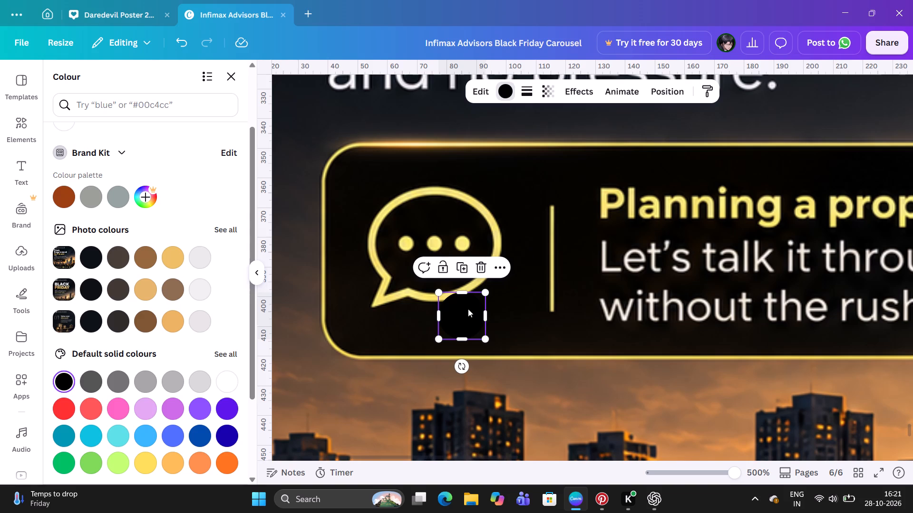
Delete the small black circle beneath the speech bubble icon.
click(468, 309)
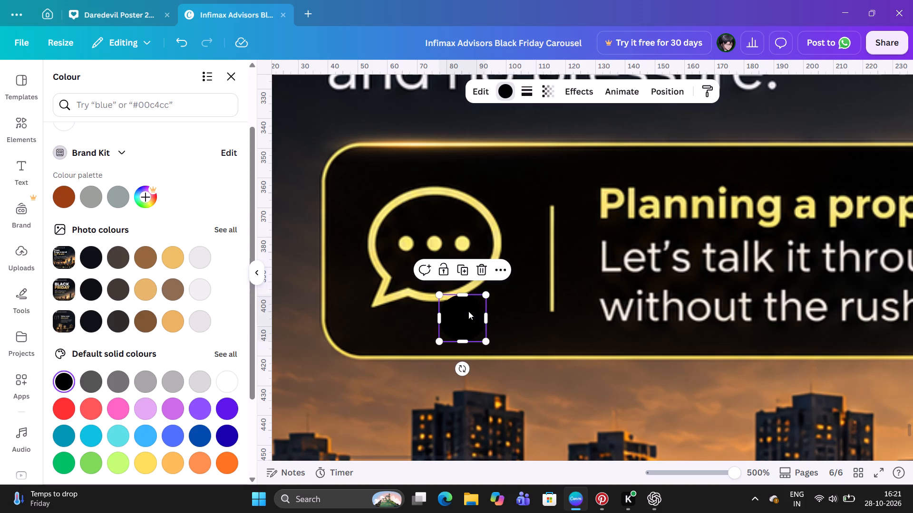
key(Delete)
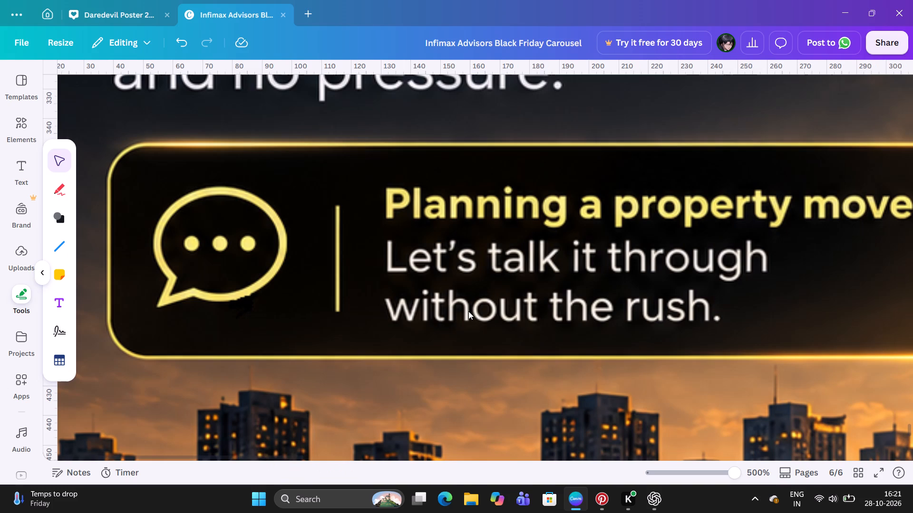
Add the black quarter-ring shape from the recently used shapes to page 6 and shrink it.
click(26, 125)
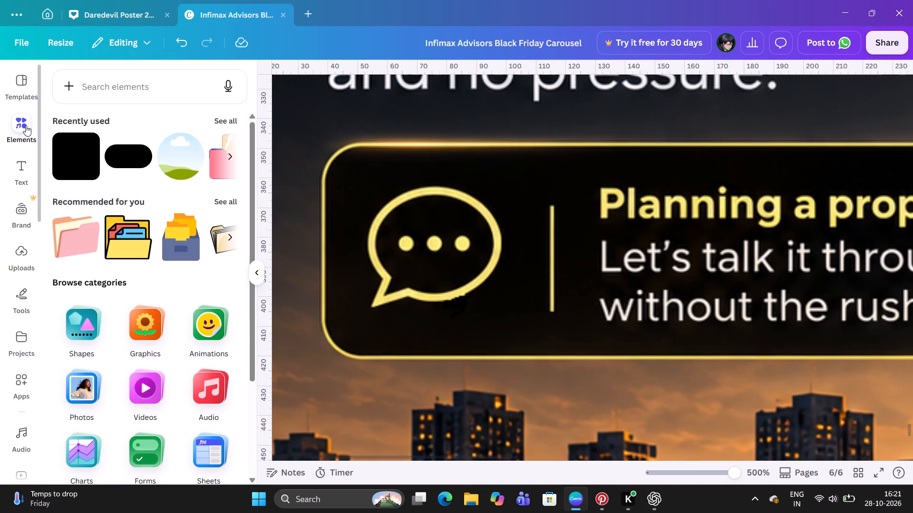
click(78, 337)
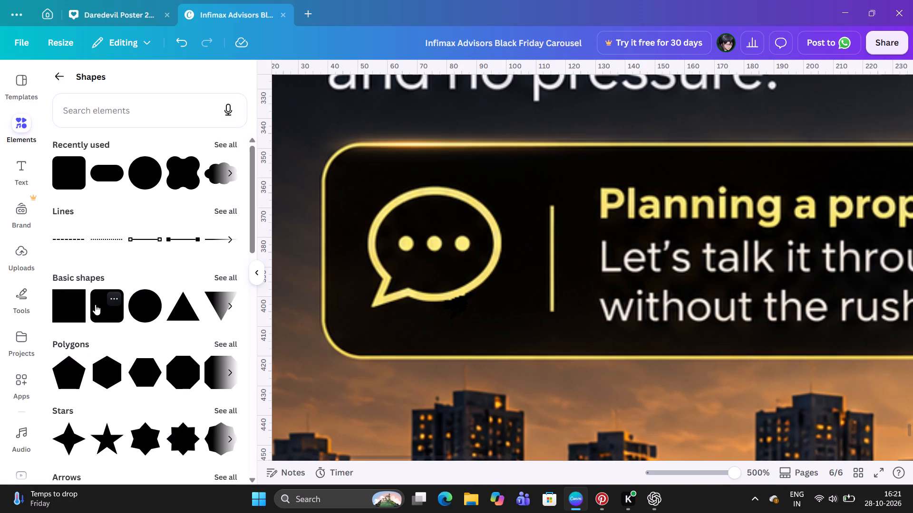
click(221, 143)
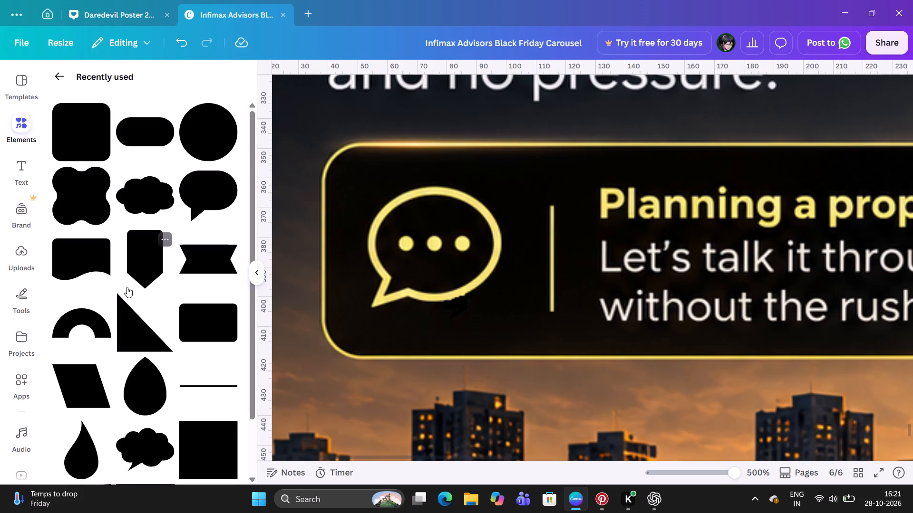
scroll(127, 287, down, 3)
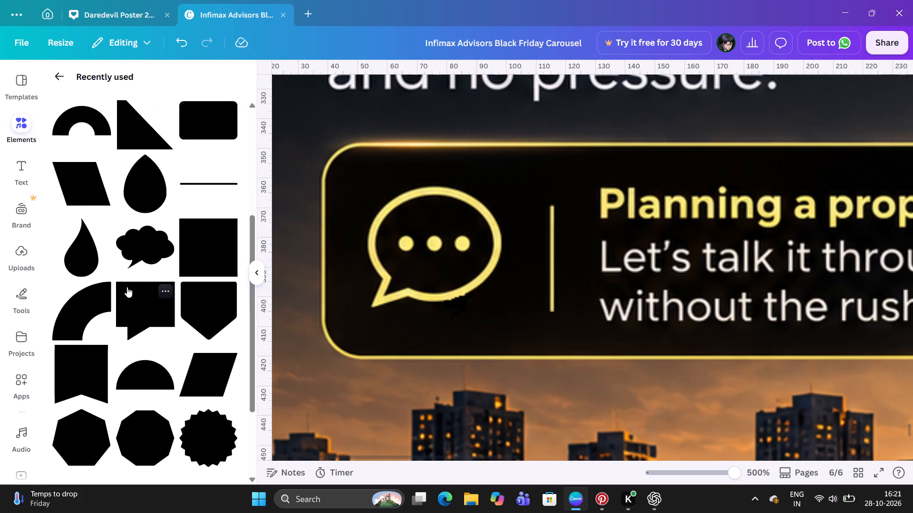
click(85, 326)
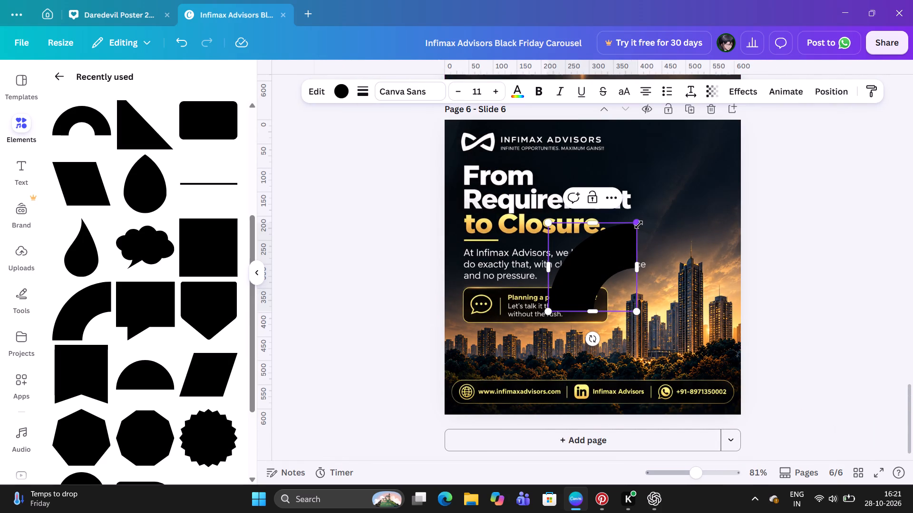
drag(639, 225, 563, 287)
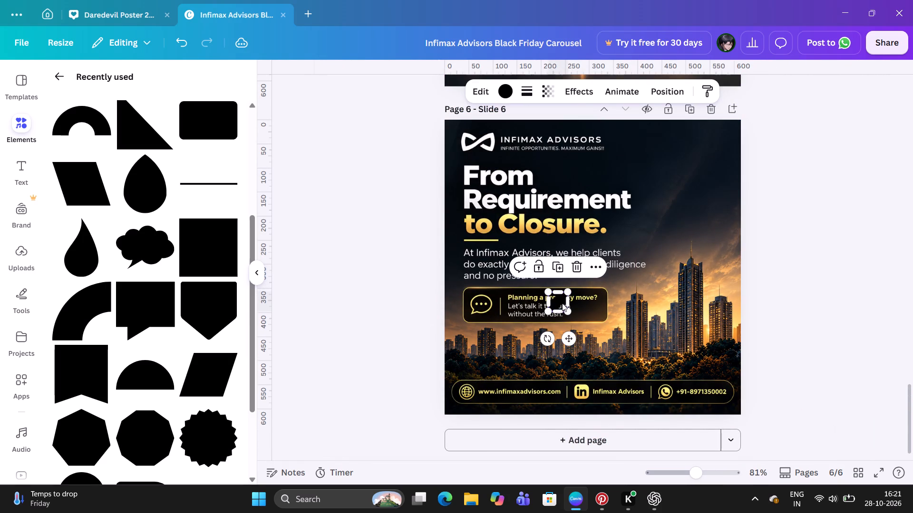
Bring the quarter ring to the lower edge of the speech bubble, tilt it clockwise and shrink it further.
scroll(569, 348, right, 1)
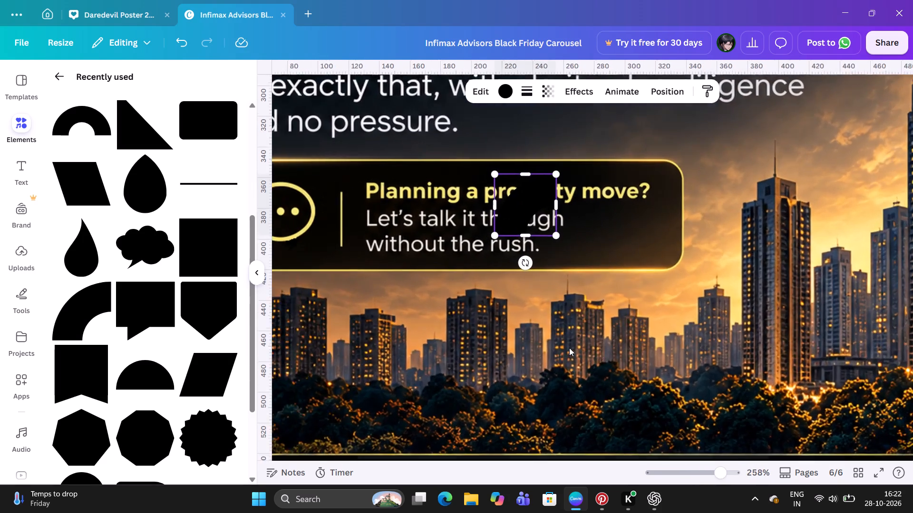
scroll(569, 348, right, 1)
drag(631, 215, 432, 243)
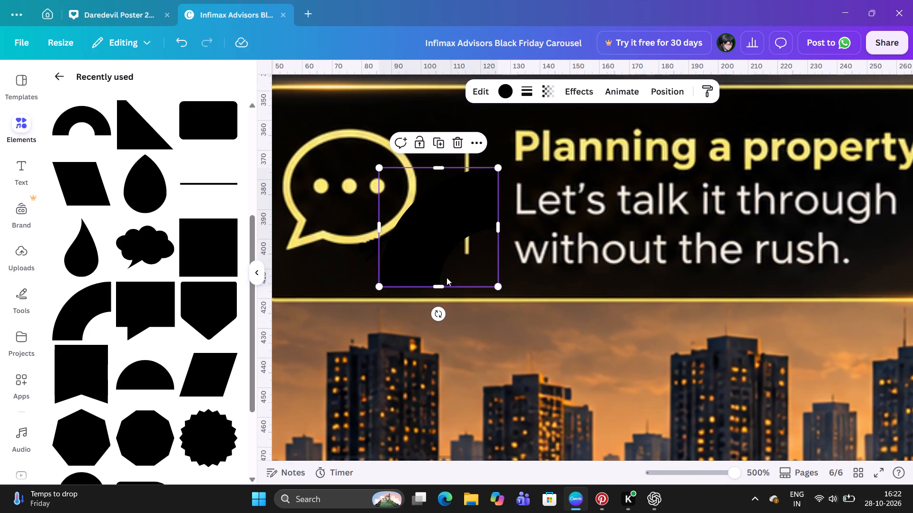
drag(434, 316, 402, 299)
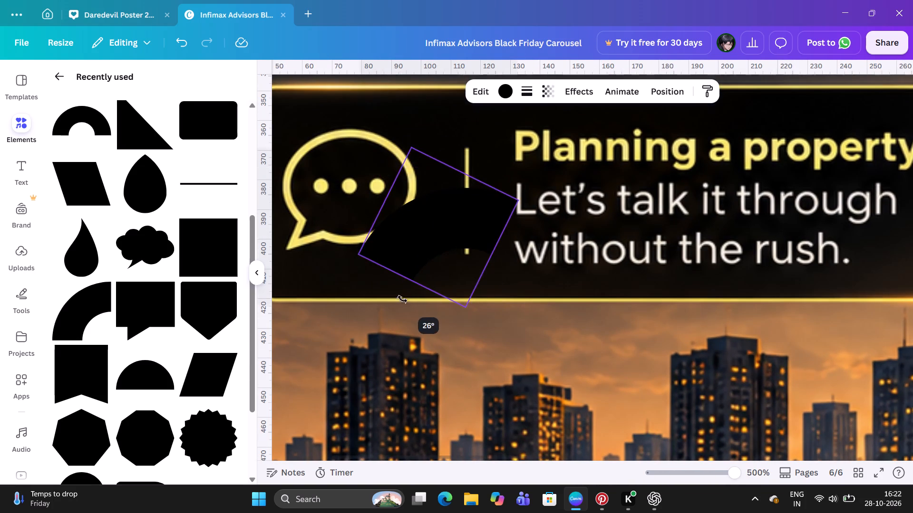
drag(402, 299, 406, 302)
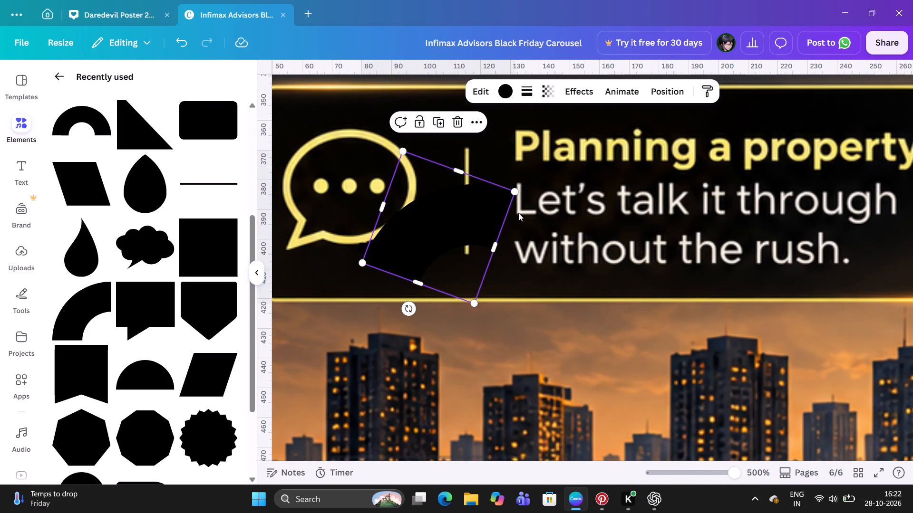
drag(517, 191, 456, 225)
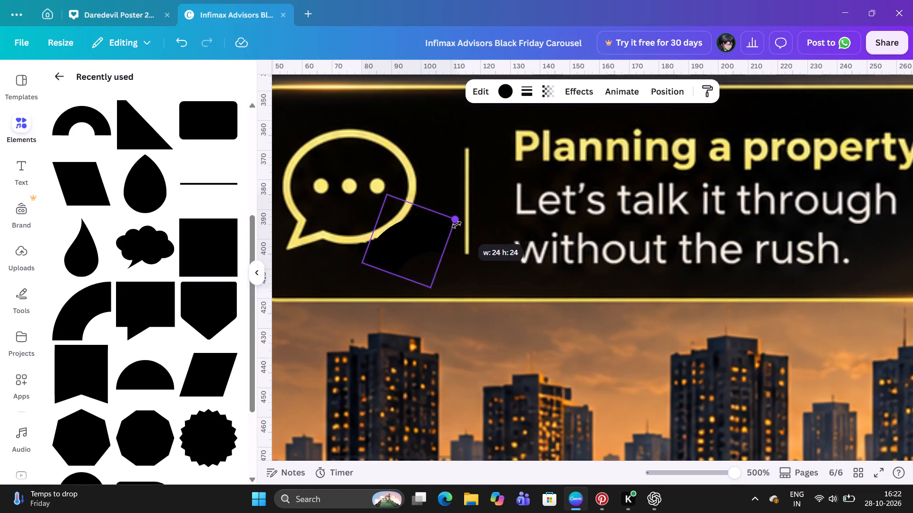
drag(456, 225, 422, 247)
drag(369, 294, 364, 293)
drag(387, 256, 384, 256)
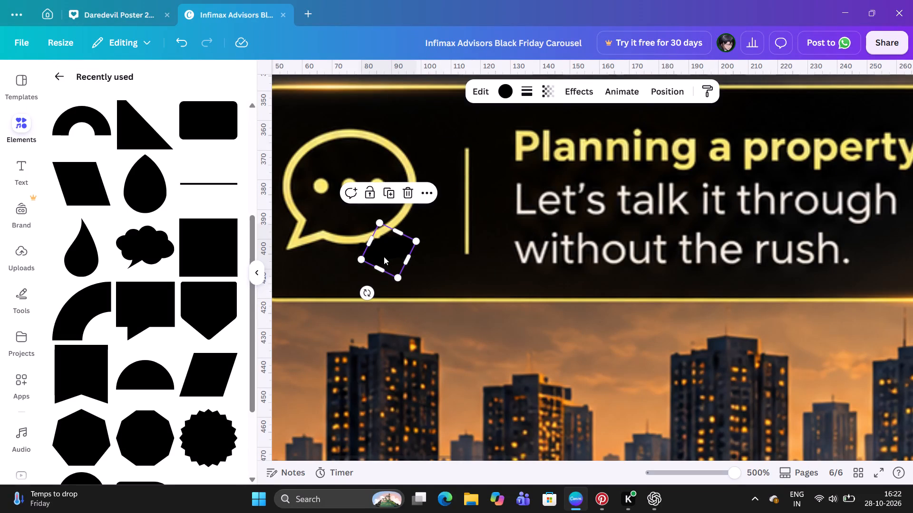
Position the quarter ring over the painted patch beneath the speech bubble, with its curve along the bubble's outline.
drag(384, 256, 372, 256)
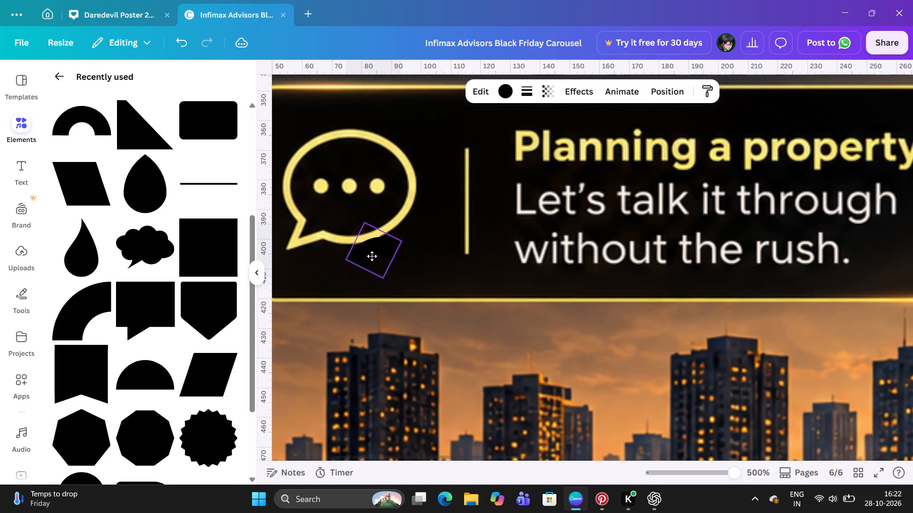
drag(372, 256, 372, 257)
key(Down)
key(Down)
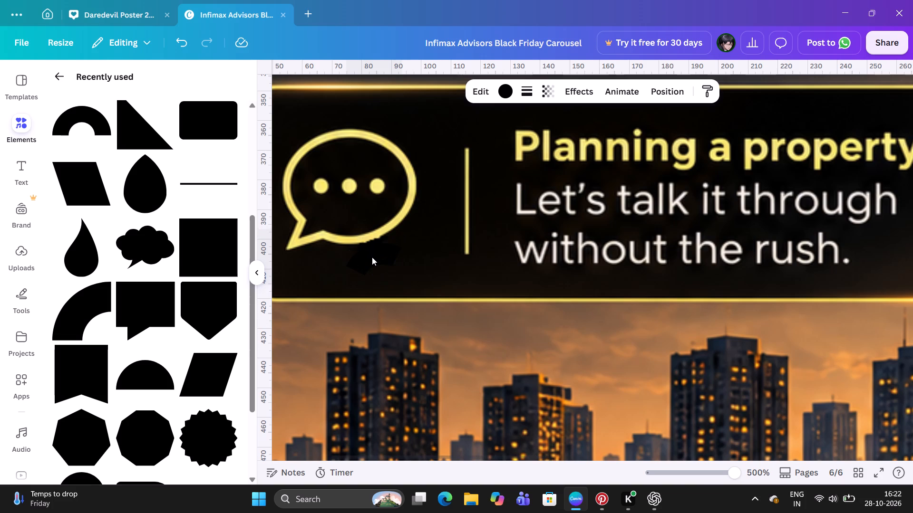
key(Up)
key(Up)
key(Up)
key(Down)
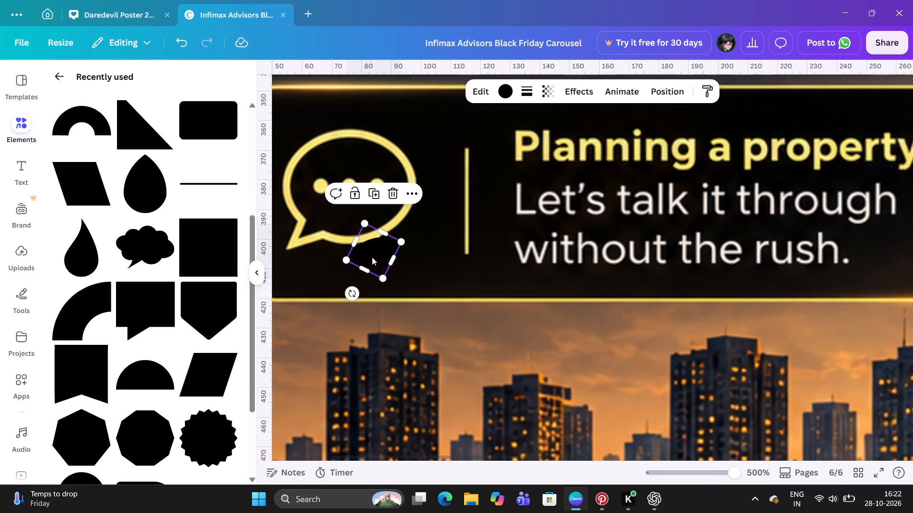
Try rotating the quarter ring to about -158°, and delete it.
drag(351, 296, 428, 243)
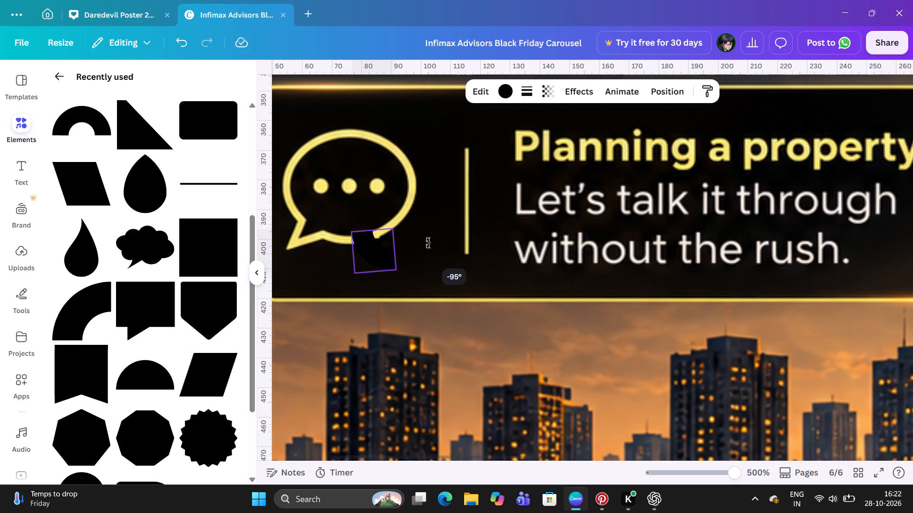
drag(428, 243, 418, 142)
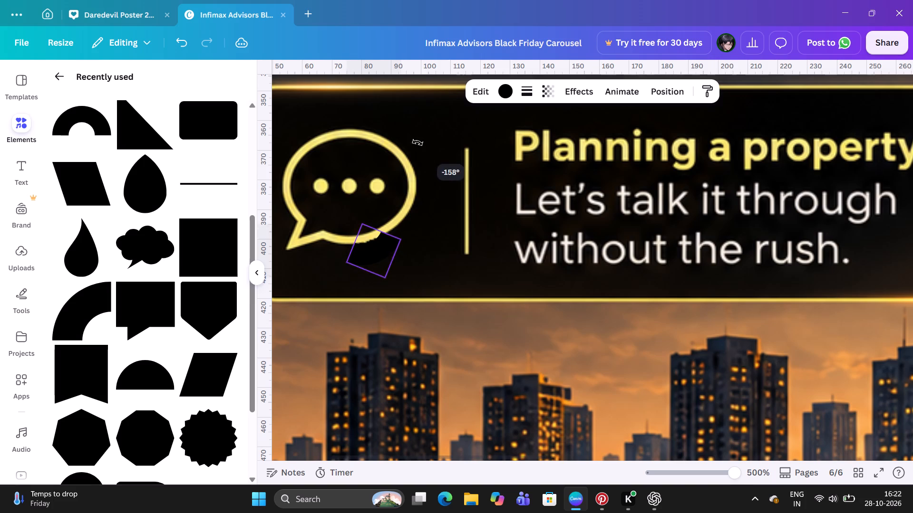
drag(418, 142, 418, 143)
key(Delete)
Add the black rectangle with one fully rounded end to page 6 and narrow it to about 69 units wide.
scroll(67, 351, down, 1)
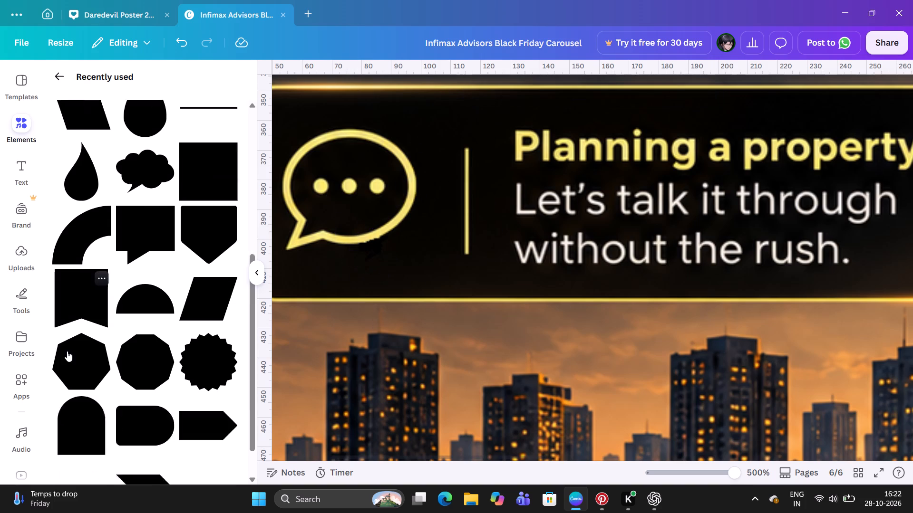
scroll(67, 351, down, 2)
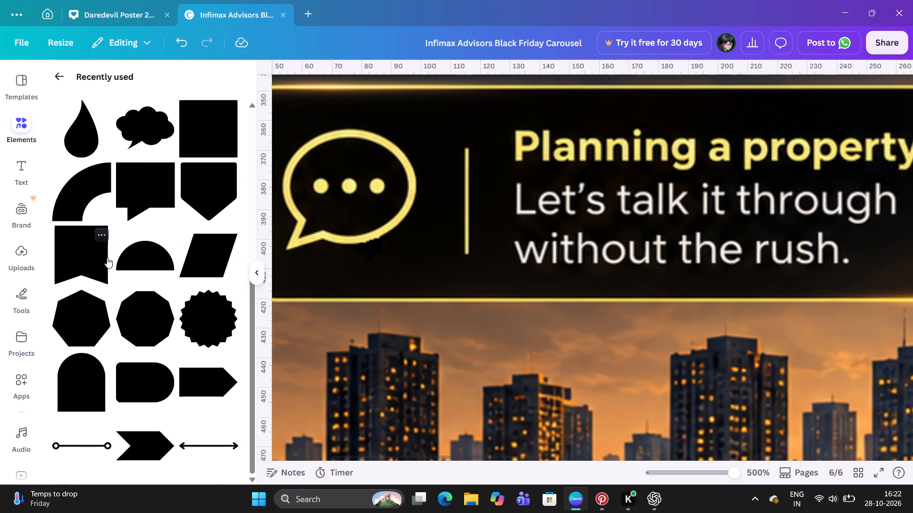
click(131, 389)
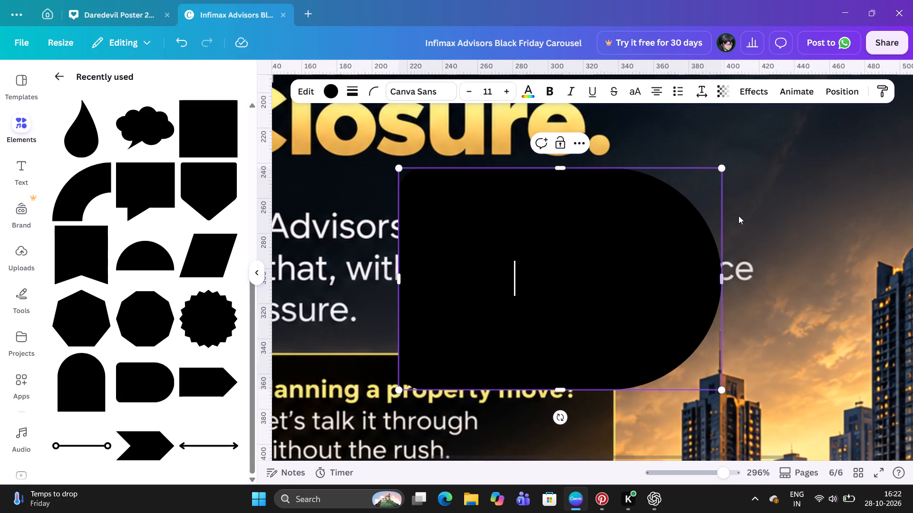
drag(723, 278, 490, 307)
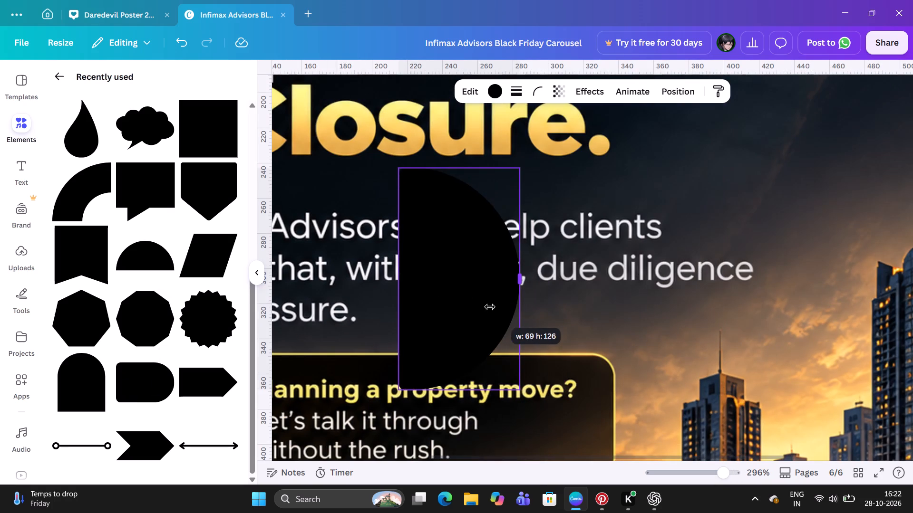
drag(490, 307, 465, 305)
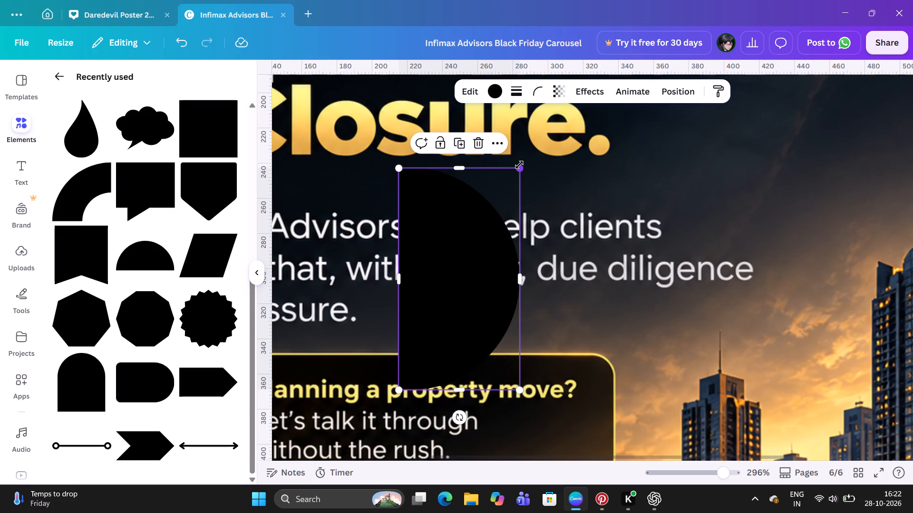
Shrink the round-ended shape proportionally to about 9 by 17 units.
drag(519, 165, 408, 290)
scroll(408, 290, down, 3)
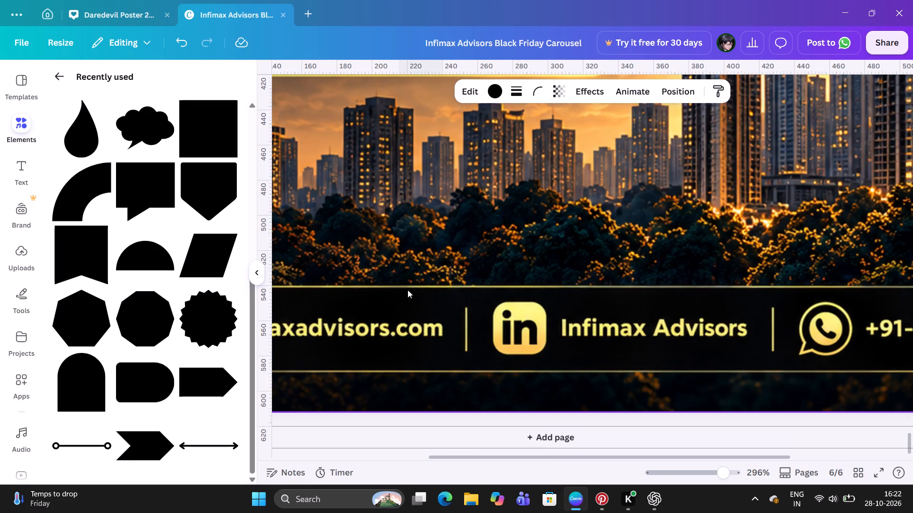
scroll(408, 290, up, 3)
scroll(408, 290, right, 2)
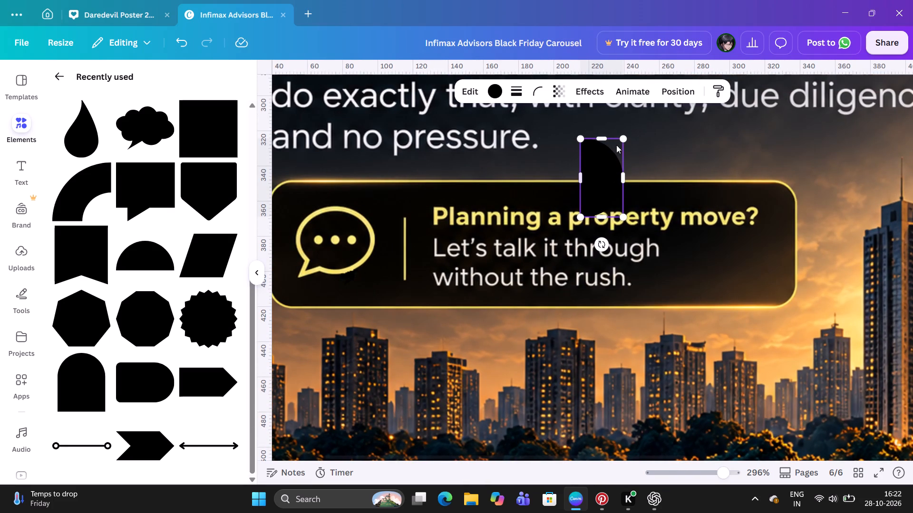
drag(622, 139, 593, 190)
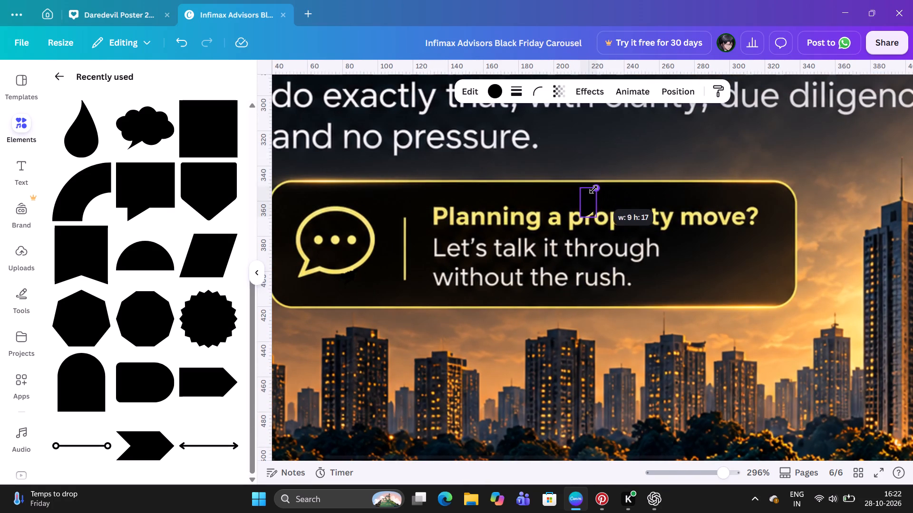
drag(593, 190, 593, 190)
Rotate the small round-ended shape clockwise and move it beneath the speech bubble icon.
drag(580, 248, 556, 237)
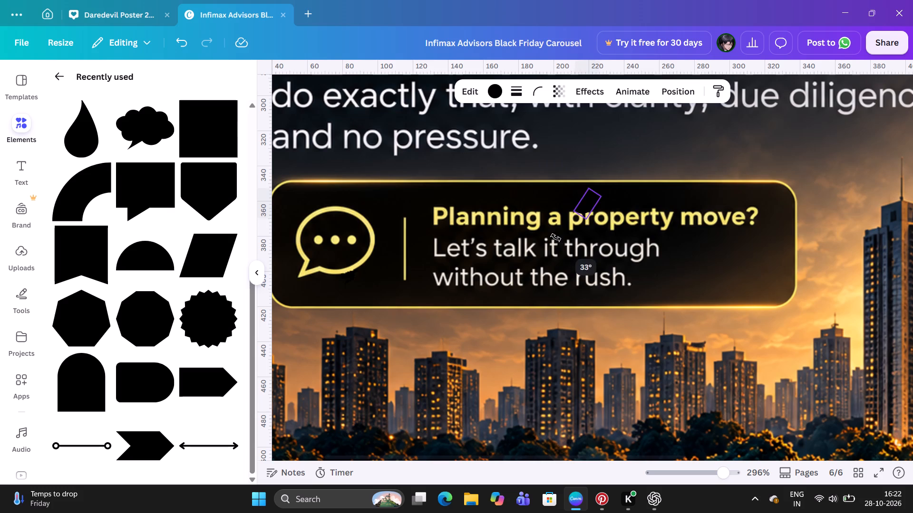
drag(556, 237, 538, 222)
drag(558, 227, 487, 255)
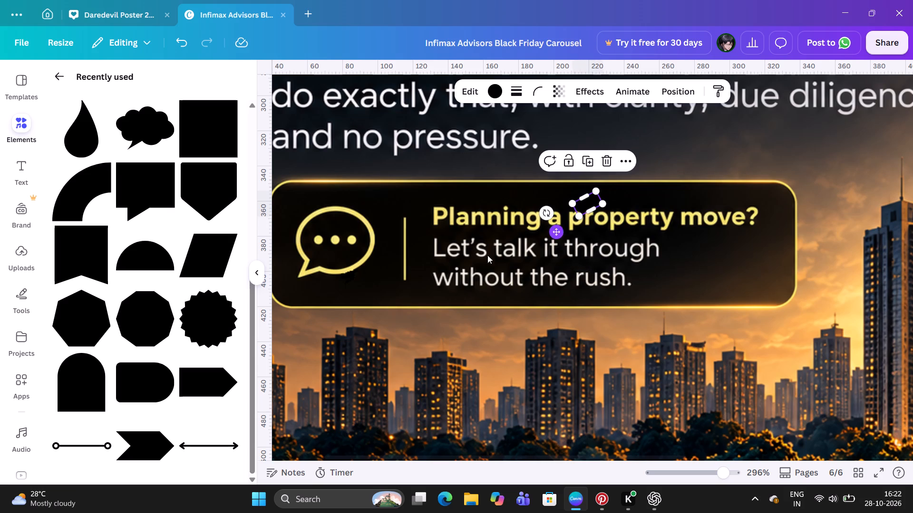
drag(487, 255, 326, 307)
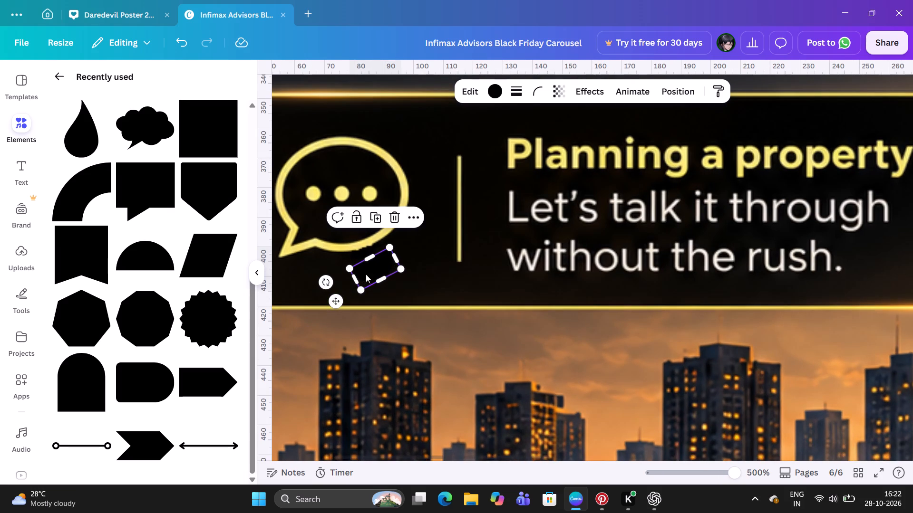
Fit the small shape over the painted patch against the bubble's lower outline, rotated to about 69°.
drag(384, 262, 374, 254)
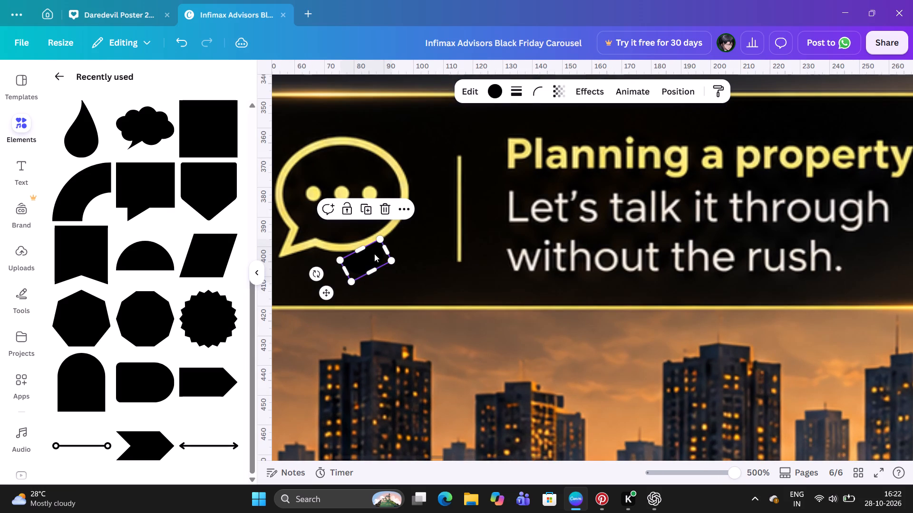
drag(318, 274, 318, 268)
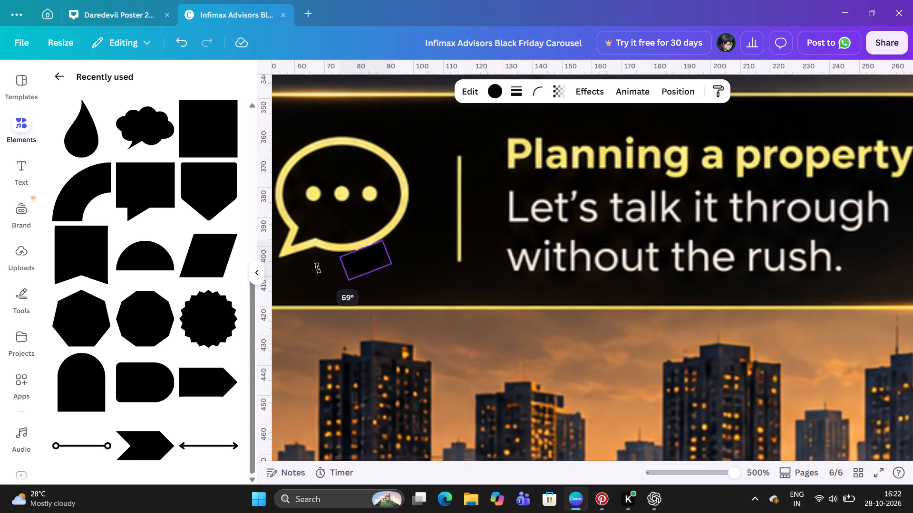
drag(318, 268, 318, 266)
key(Up)
key(Up)
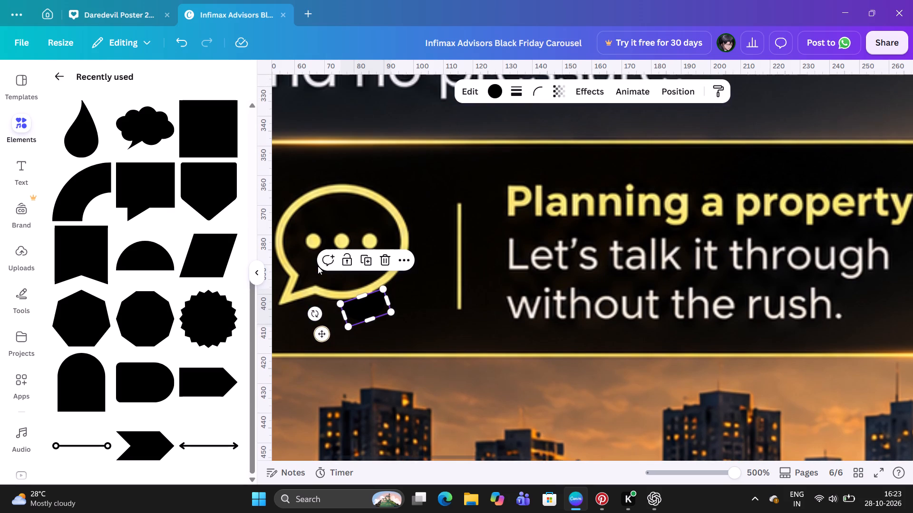
key(Up)
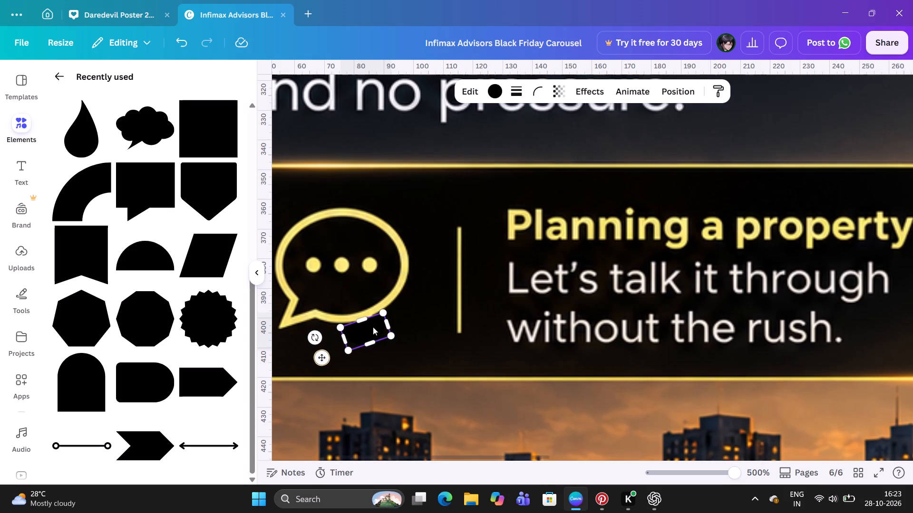
click(475, 326)
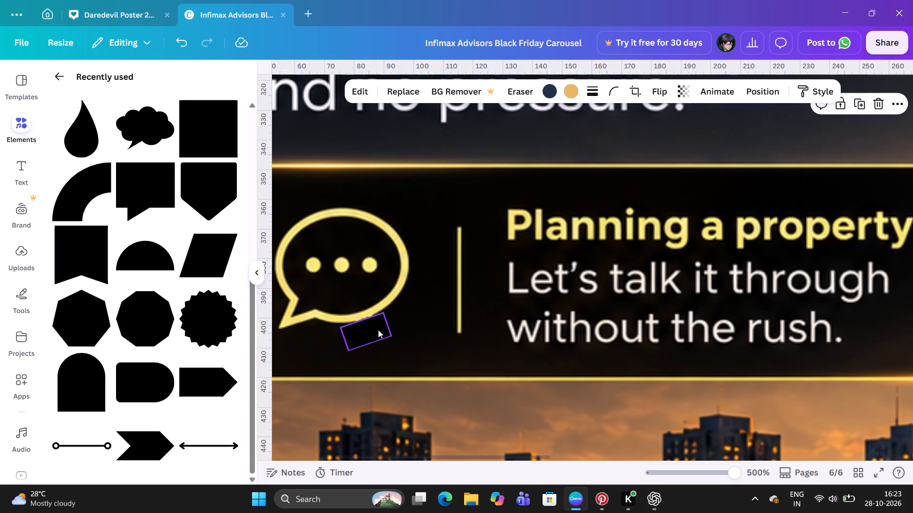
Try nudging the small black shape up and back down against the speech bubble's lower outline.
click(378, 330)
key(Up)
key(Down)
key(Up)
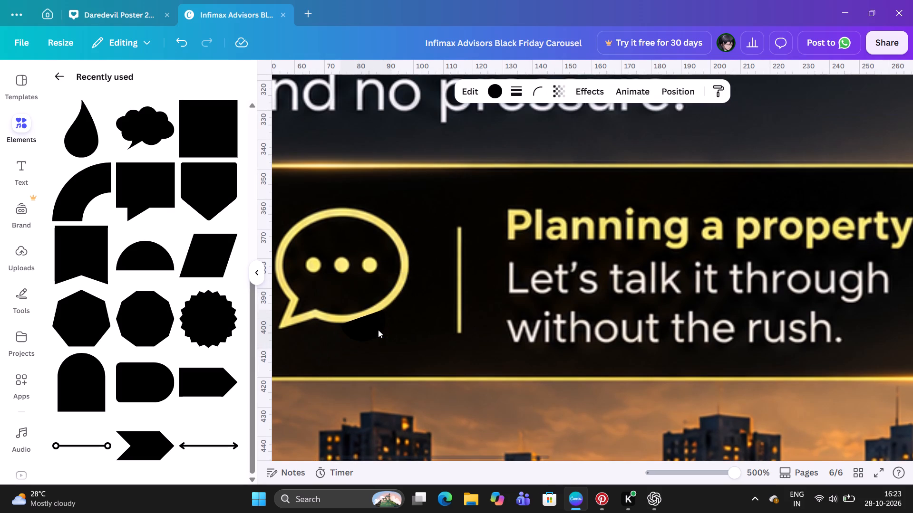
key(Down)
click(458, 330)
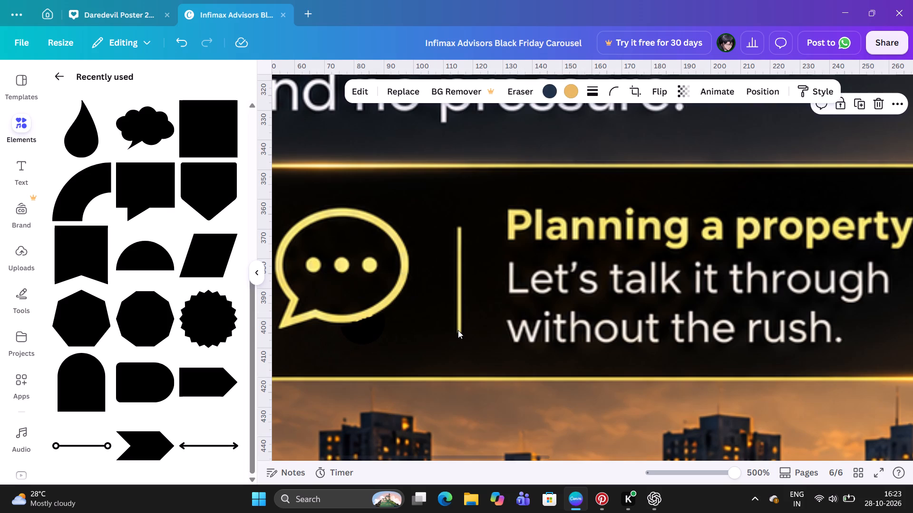
Search the elements library for "message icon" and list all the matching graphics.
scroll(125, 302, down, 1)
scroll(258, 152, right, 2)
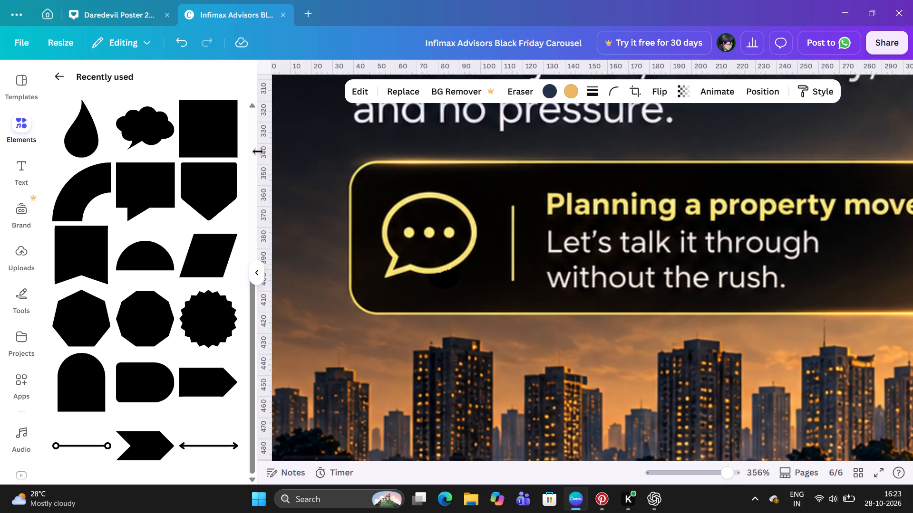
scroll(258, 152, right, 1)
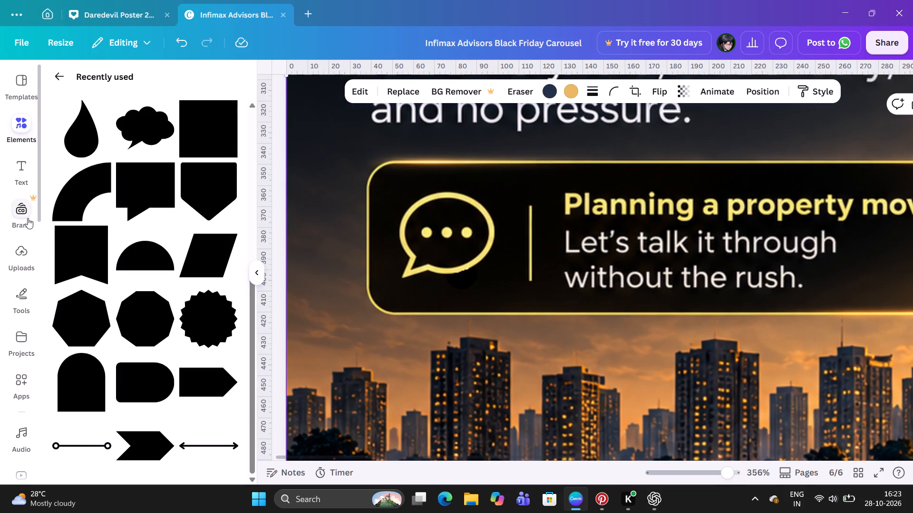
click(60, 76)
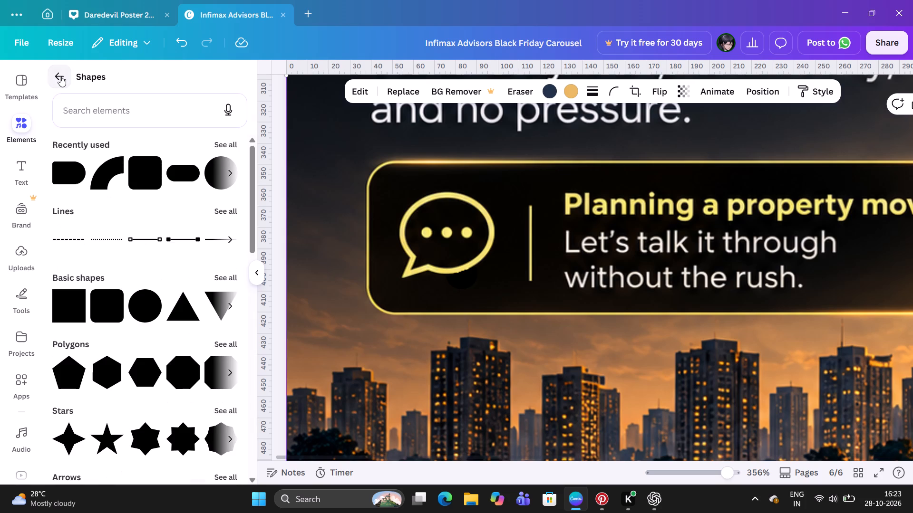
click(59, 83)
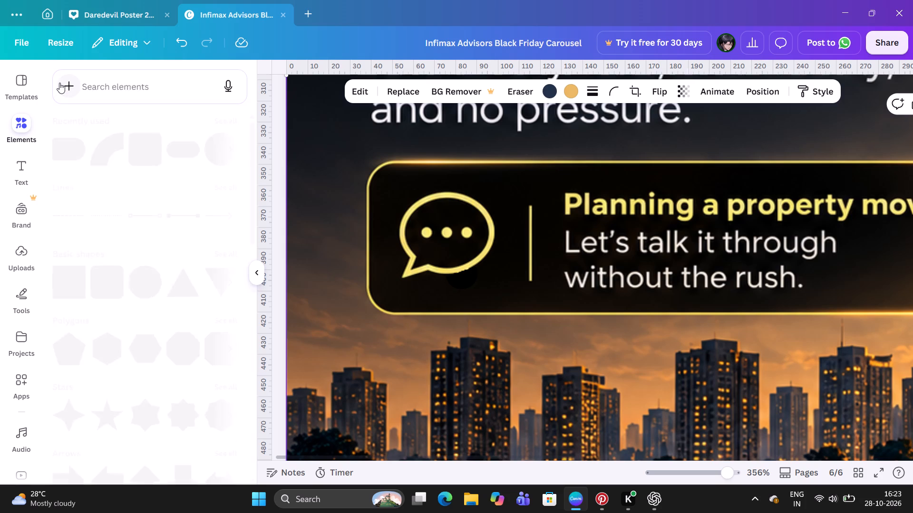
click(151, 92)
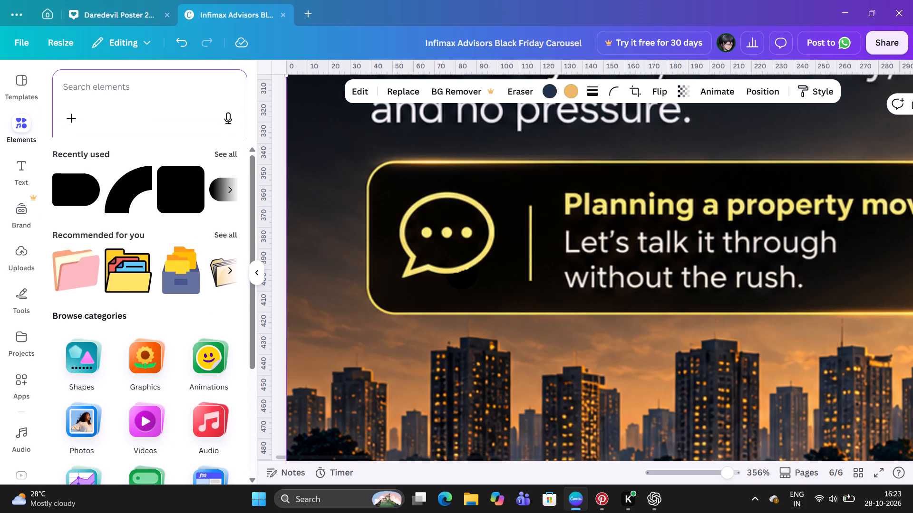
click(151, 92)
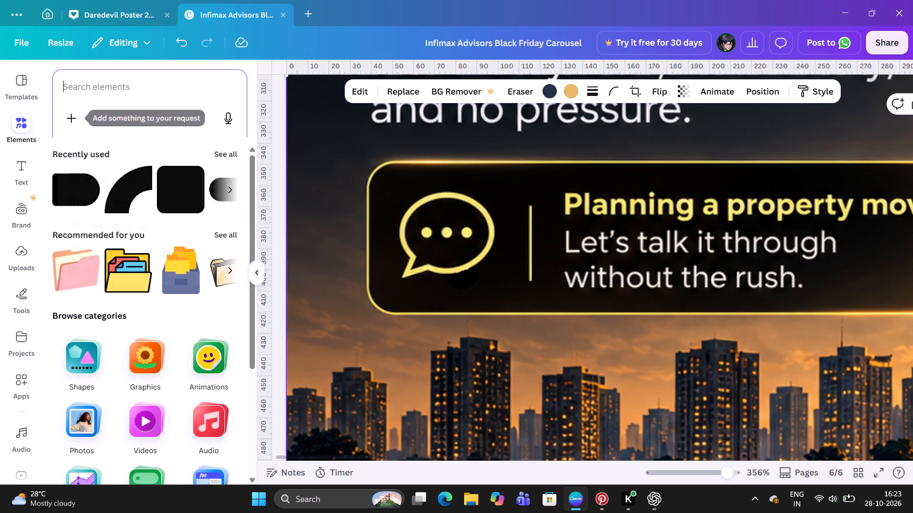
text(eeag)
key(BackSpace)
key(BackSpace)
key(BackSpace)
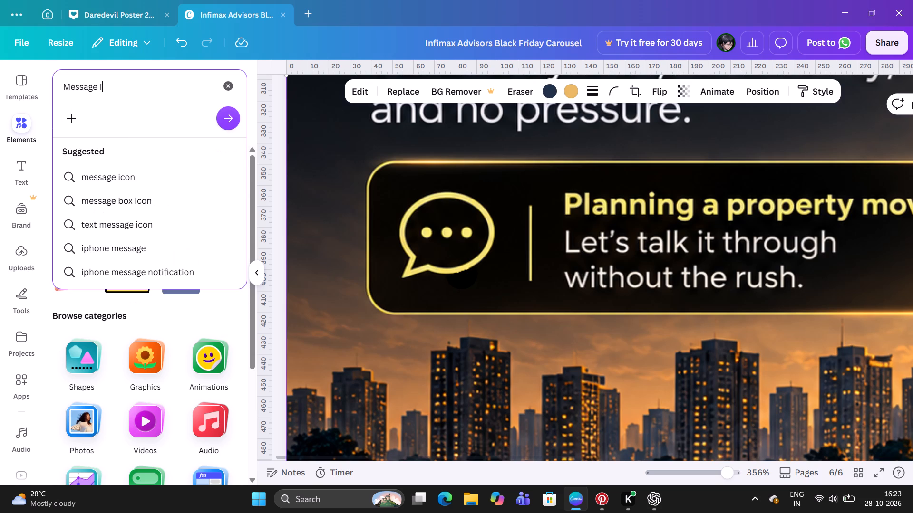
click(131, 184)
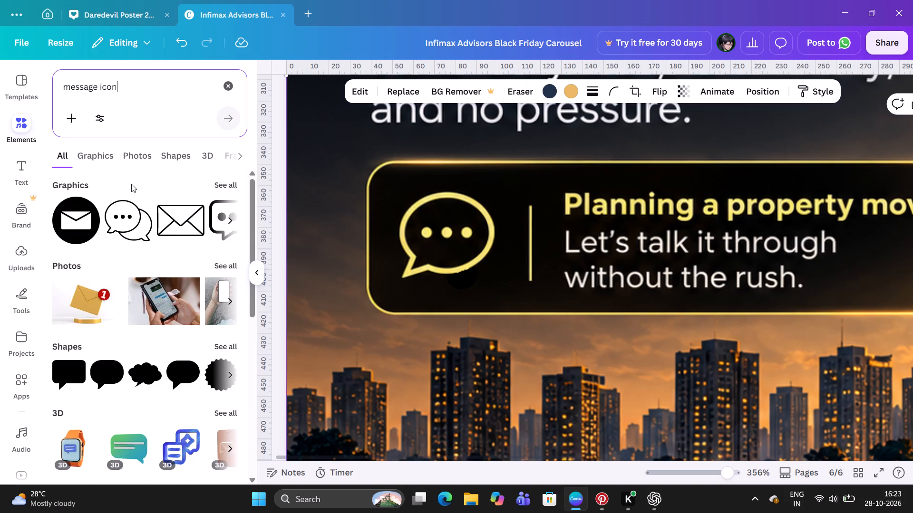
click(220, 183)
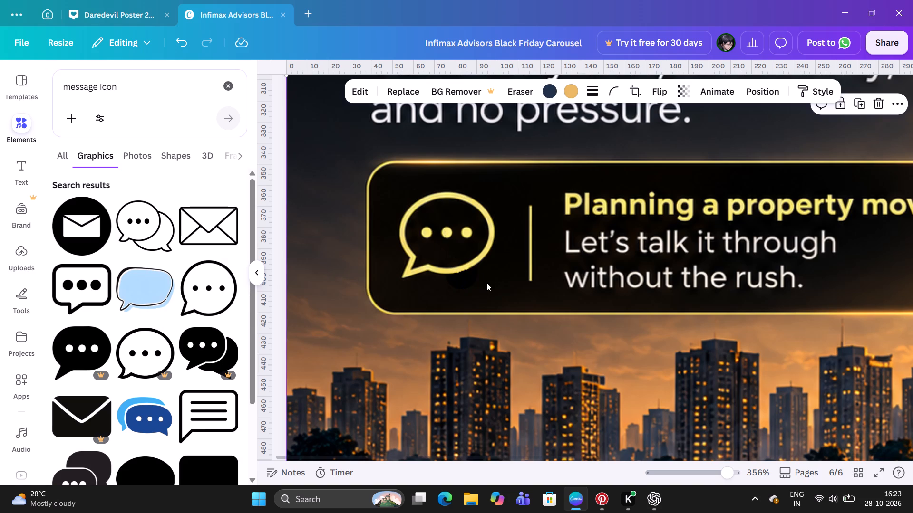
Stretch the small black shape over the whole speech bubble icon and nudge it slightly right.
click(468, 280)
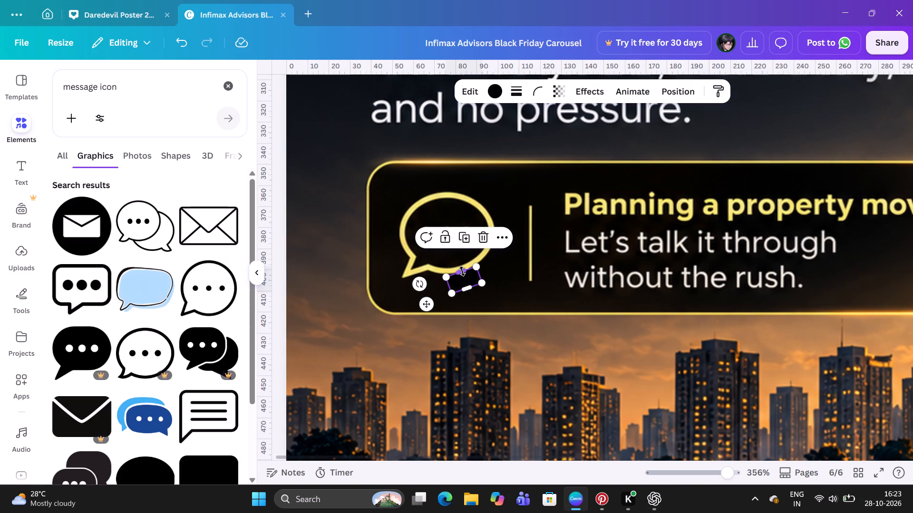
drag(462, 271, 405, 192)
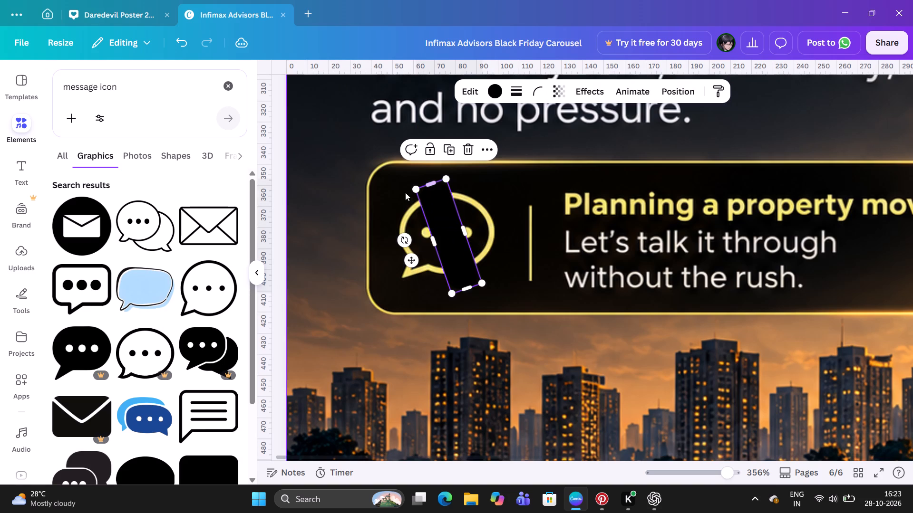
drag(431, 239, 395, 254)
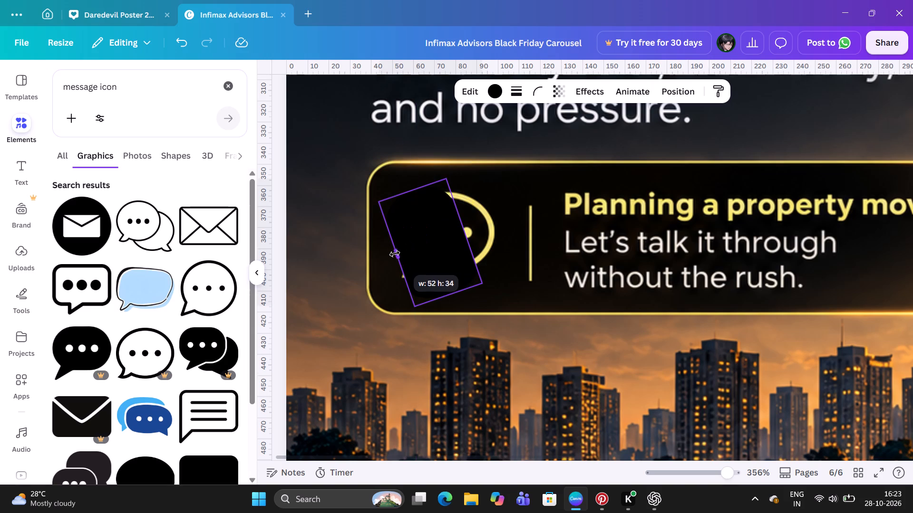
drag(395, 254, 388, 257)
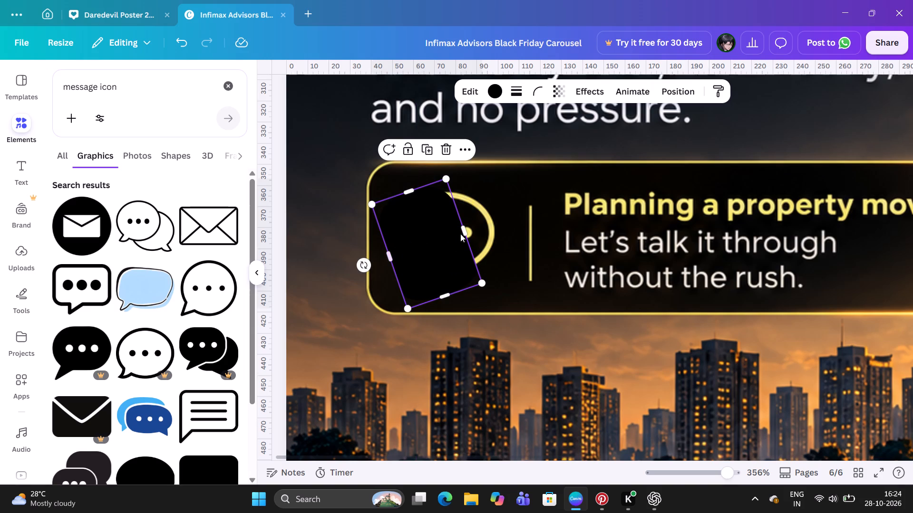
drag(467, 231, 503, 217)
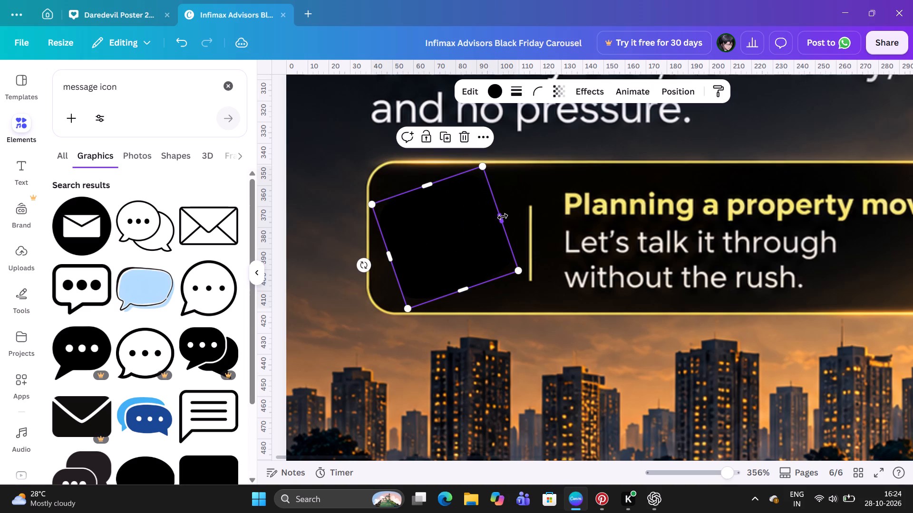
key(Right)
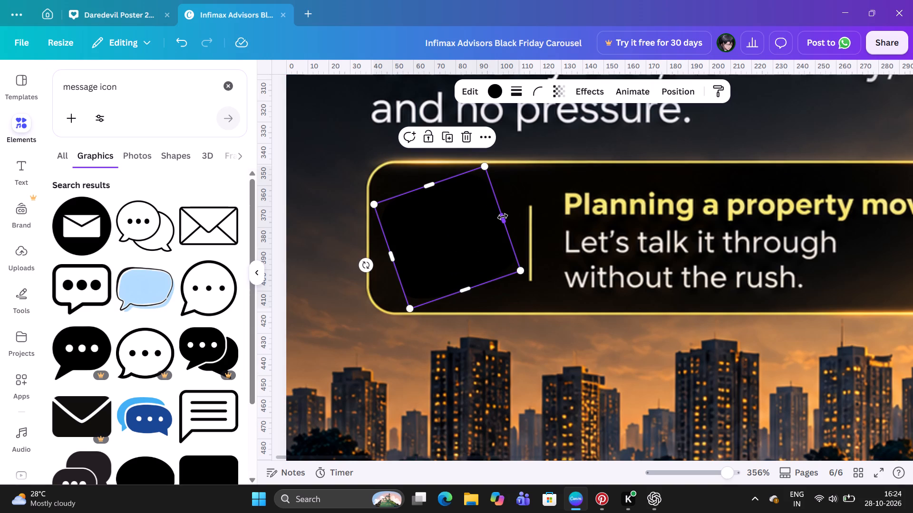
click(602, 201)
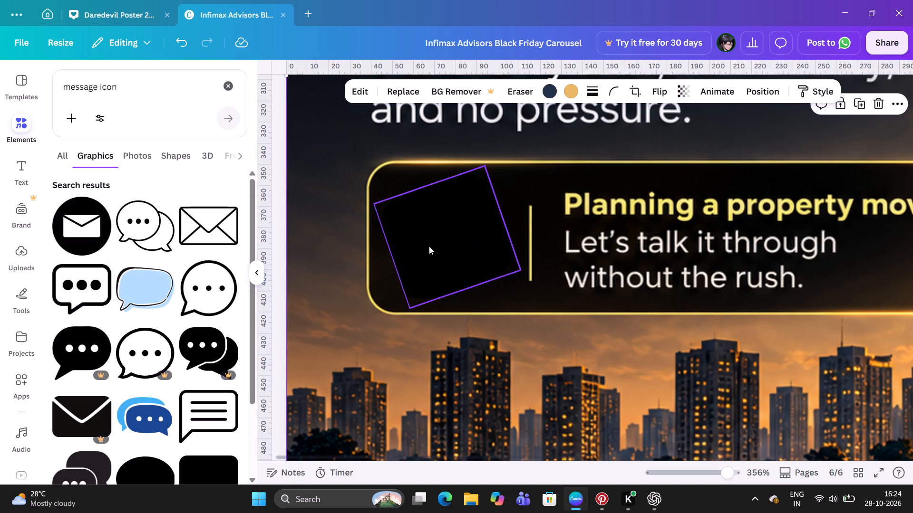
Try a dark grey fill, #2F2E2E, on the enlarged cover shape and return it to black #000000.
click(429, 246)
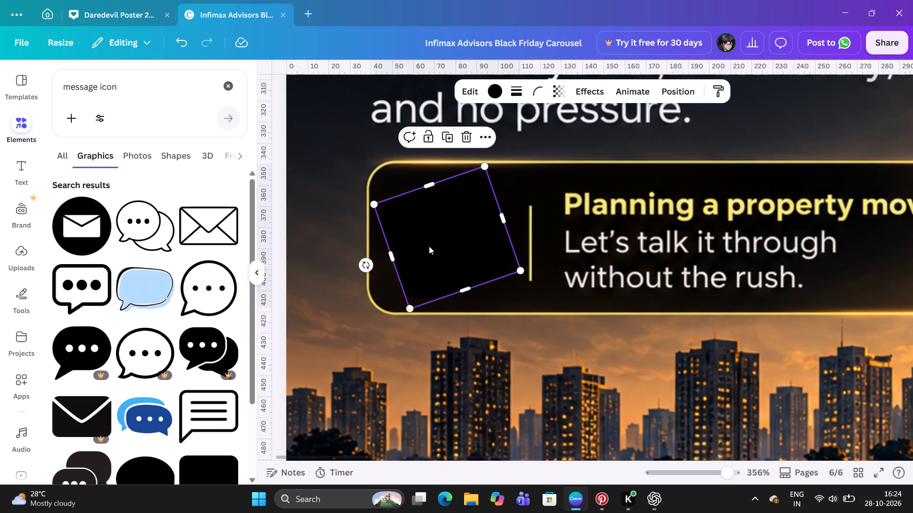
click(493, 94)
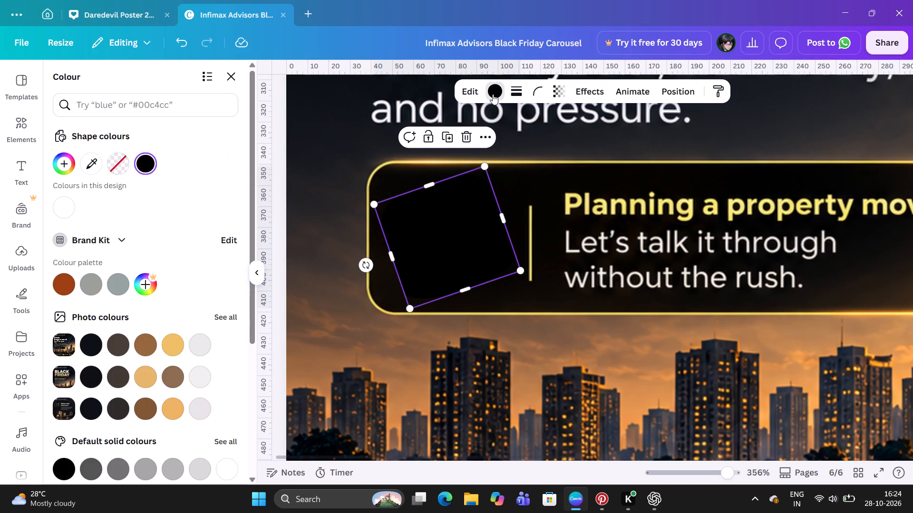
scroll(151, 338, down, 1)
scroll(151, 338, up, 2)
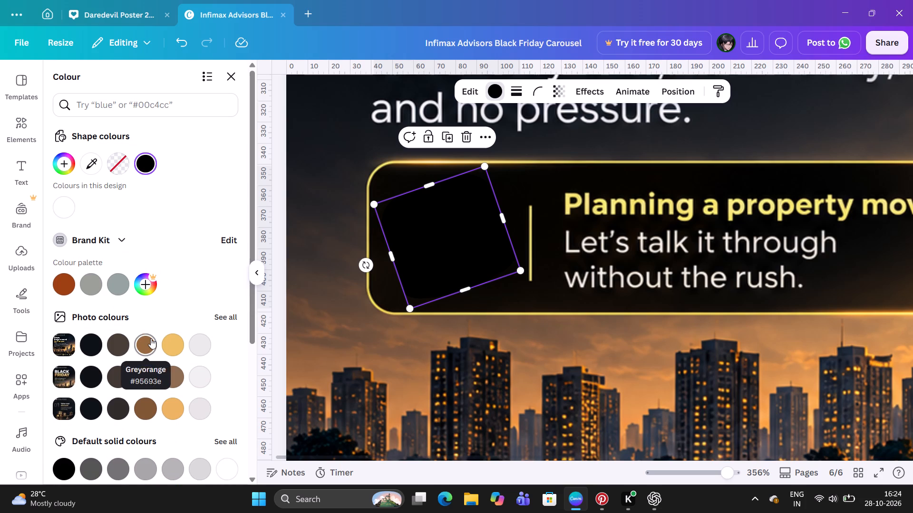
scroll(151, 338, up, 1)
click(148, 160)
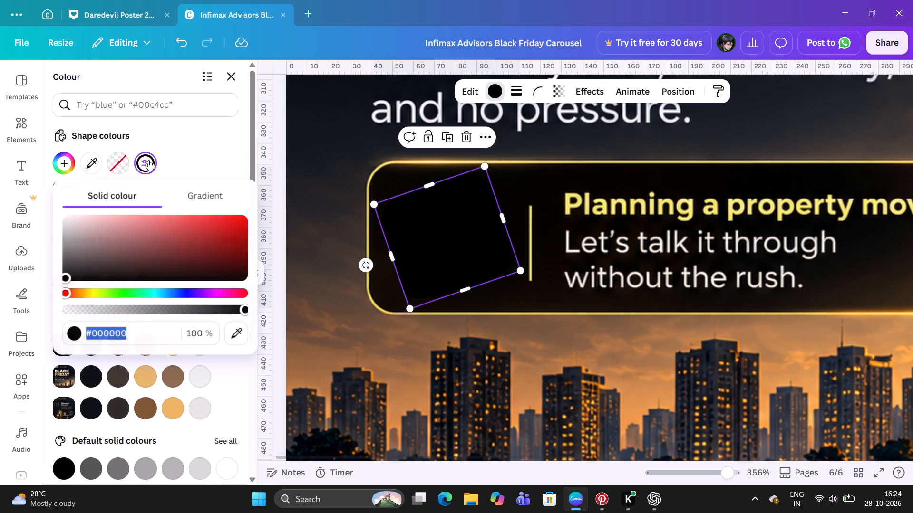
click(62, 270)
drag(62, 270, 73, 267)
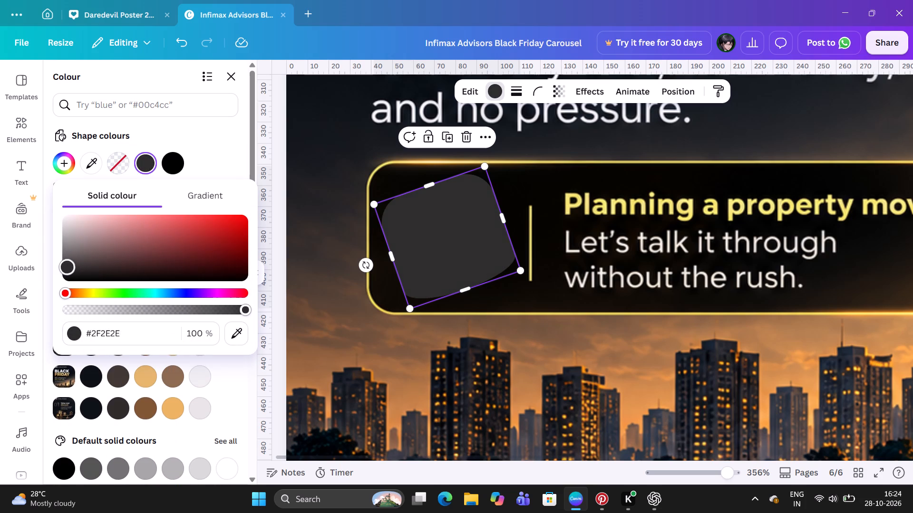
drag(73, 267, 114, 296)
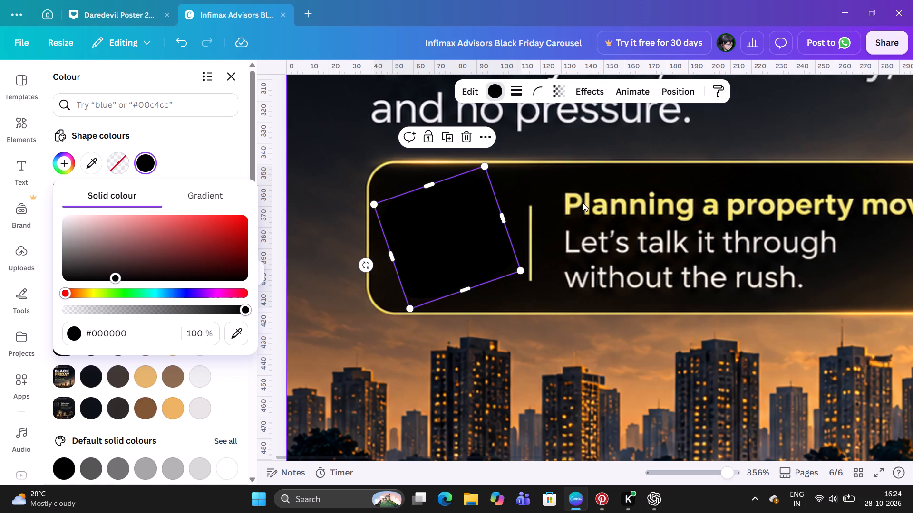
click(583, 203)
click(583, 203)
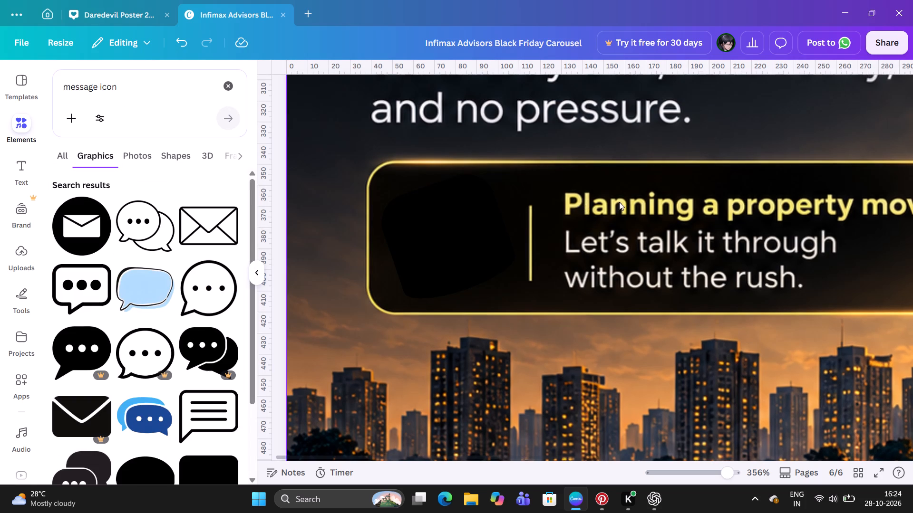
Rotate the black cover shape to 90° so it sits square within the banner.
click(468, 241)
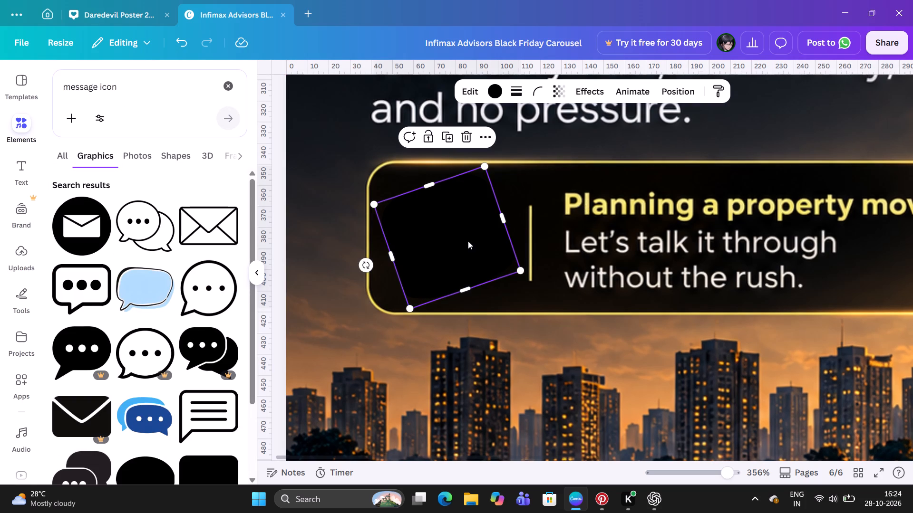
drag(367, 267, 357, 233)
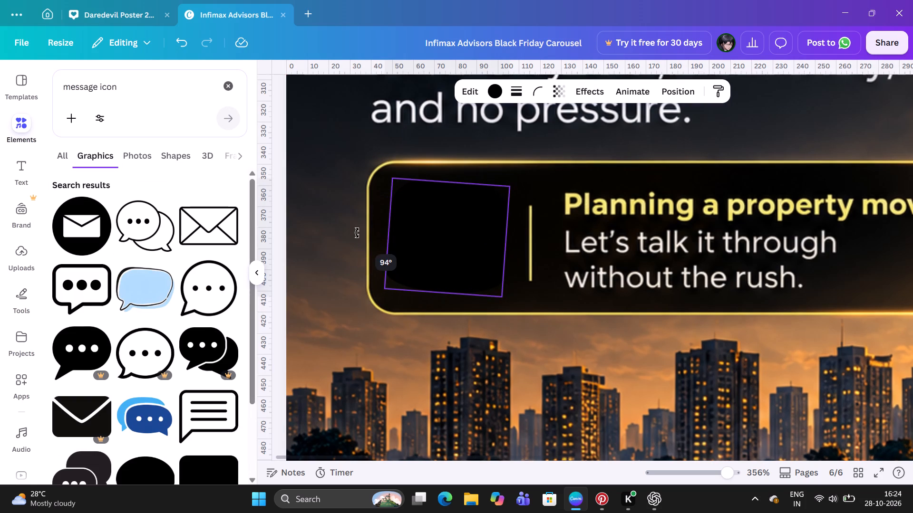
drag(357, 233, 357, 240)
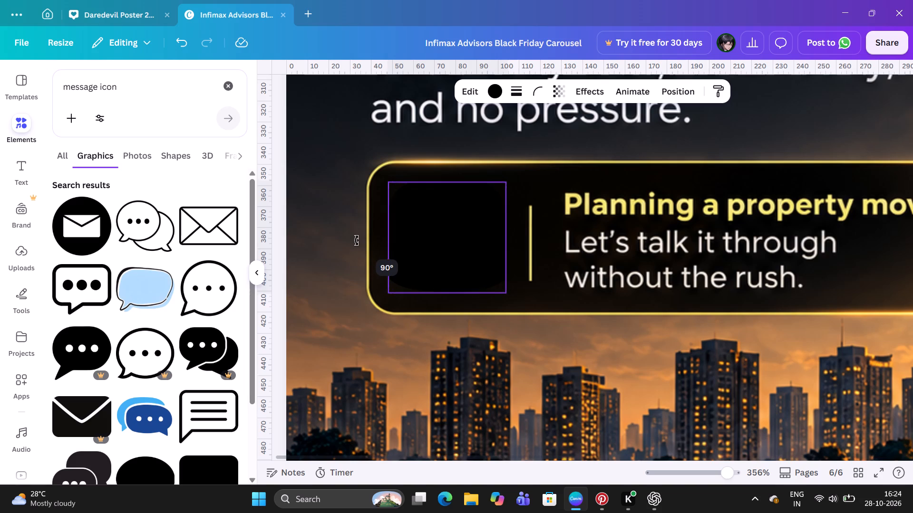
drag(357, 240, 357, 239)
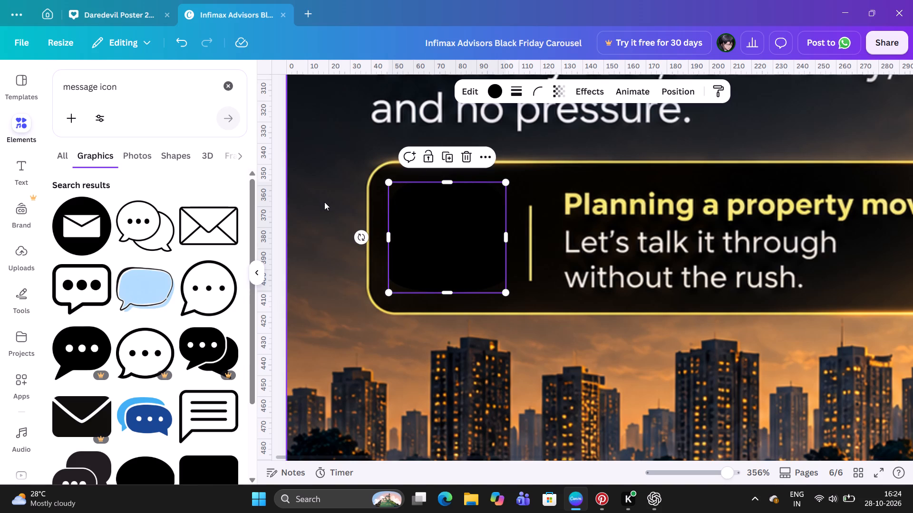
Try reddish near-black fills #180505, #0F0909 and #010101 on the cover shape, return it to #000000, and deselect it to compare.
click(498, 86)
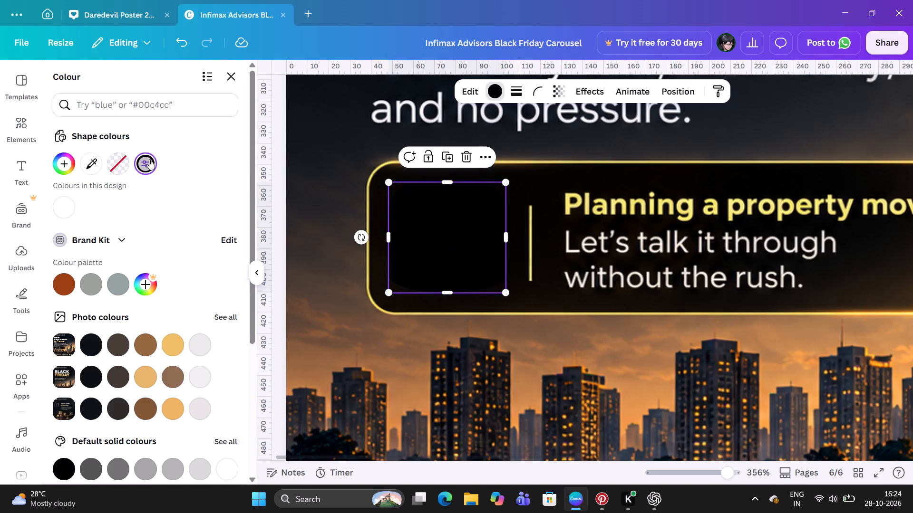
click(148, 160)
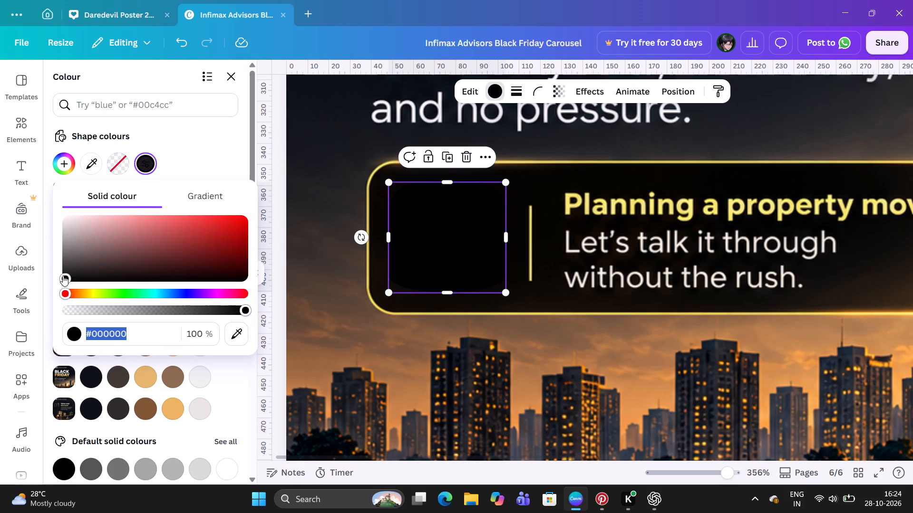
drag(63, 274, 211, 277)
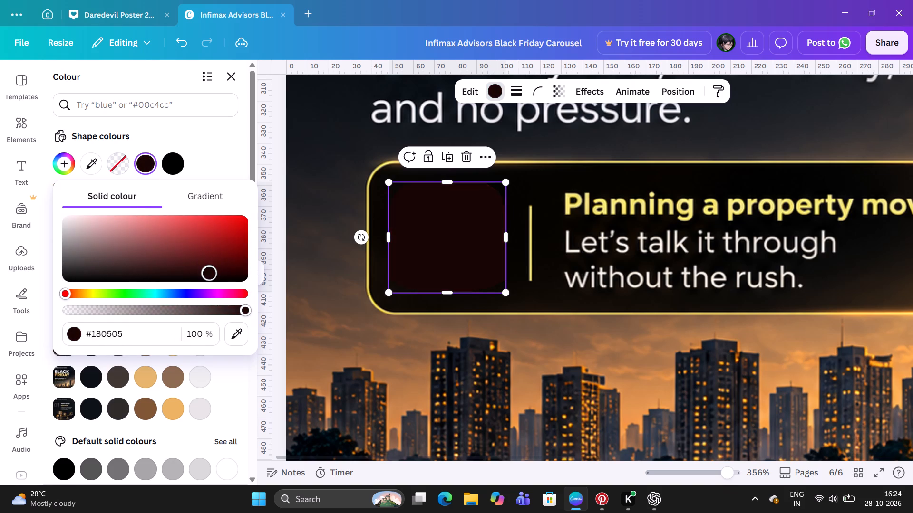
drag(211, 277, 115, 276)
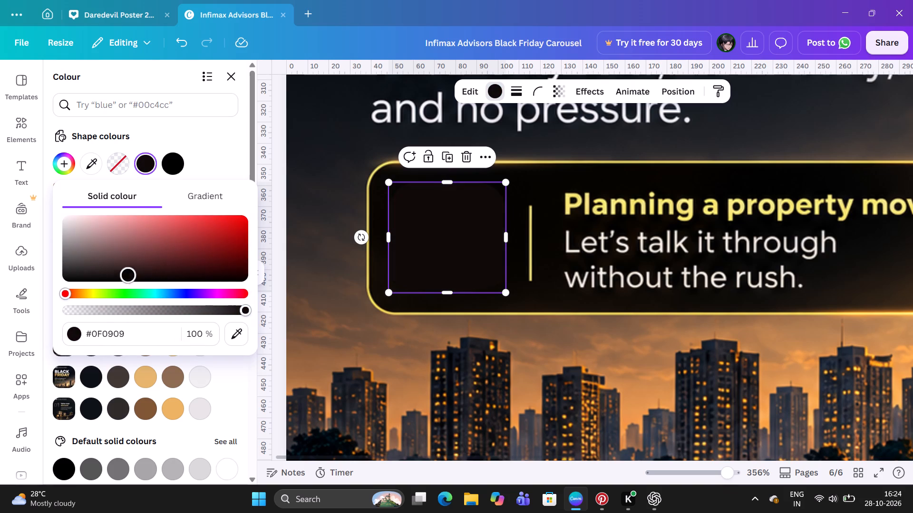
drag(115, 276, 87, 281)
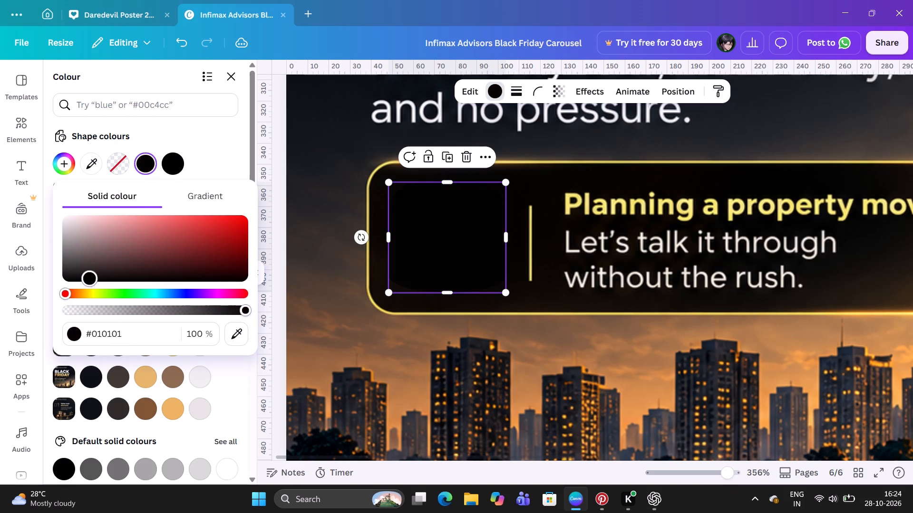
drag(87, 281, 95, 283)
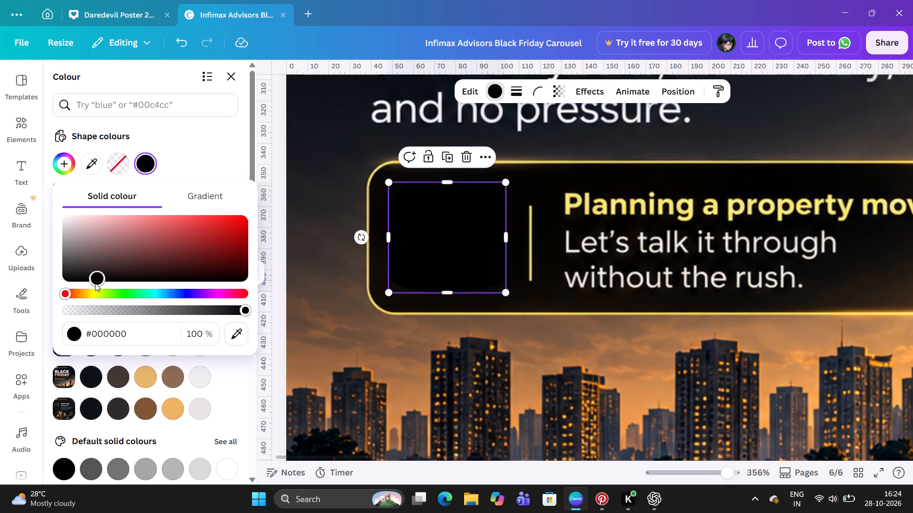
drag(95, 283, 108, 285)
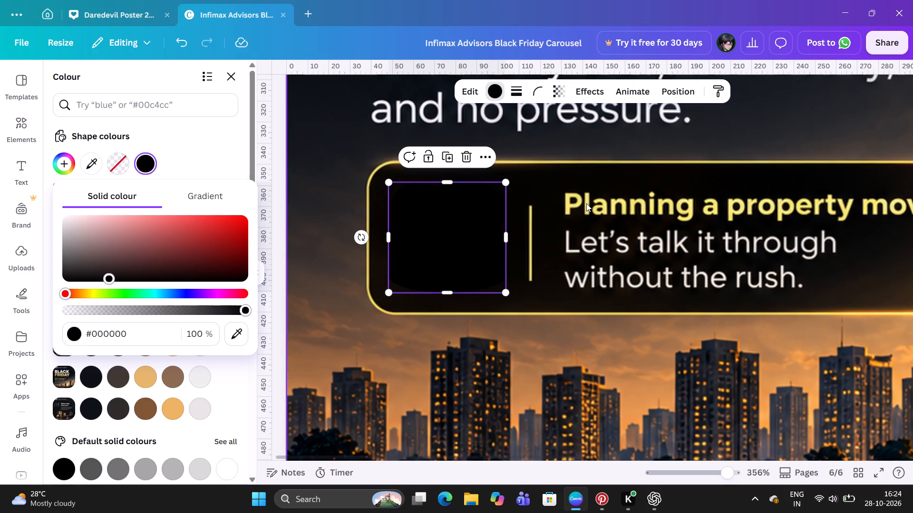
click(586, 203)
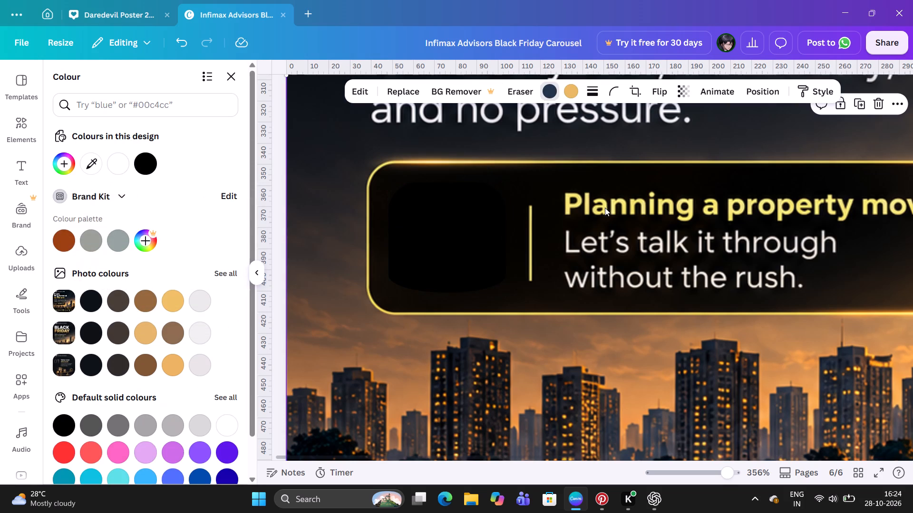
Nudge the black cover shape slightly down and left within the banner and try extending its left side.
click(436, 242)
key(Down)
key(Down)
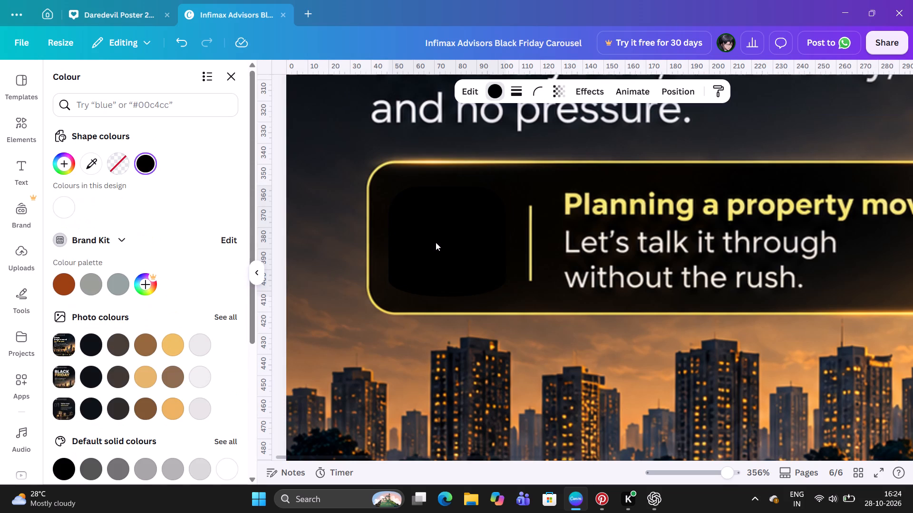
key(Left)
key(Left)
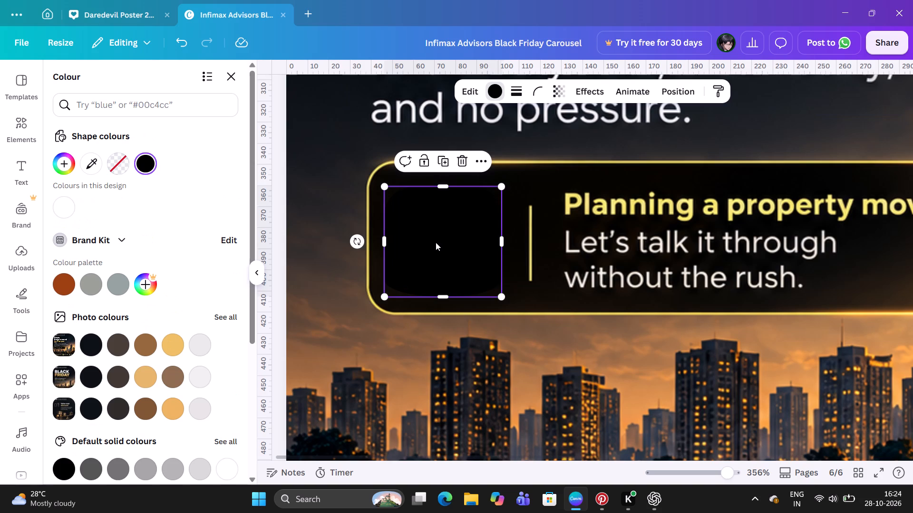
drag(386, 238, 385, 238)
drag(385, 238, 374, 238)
Delete the black cover shape from the banner.
key(Delete)
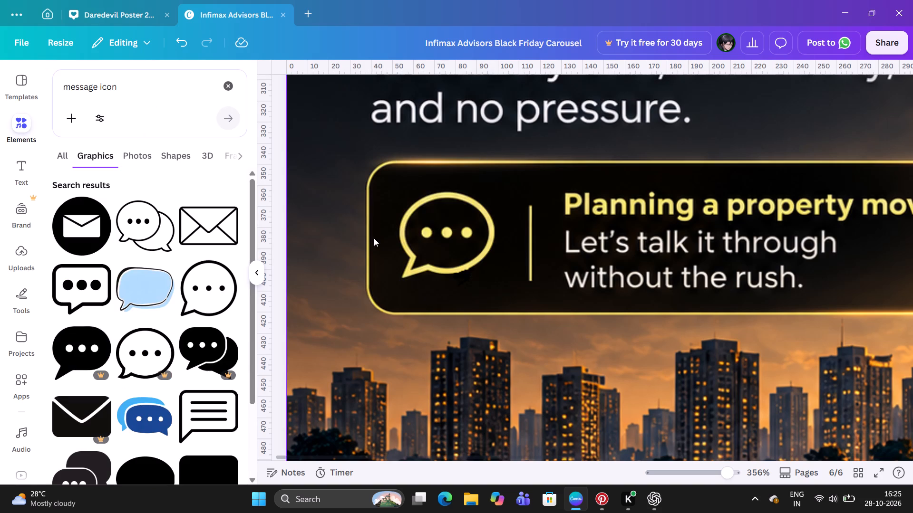
Add the round outlined speech bubble graphic with three dots and colour it with the page photo's golden yellow.
scroll(173, 283, down, 1)
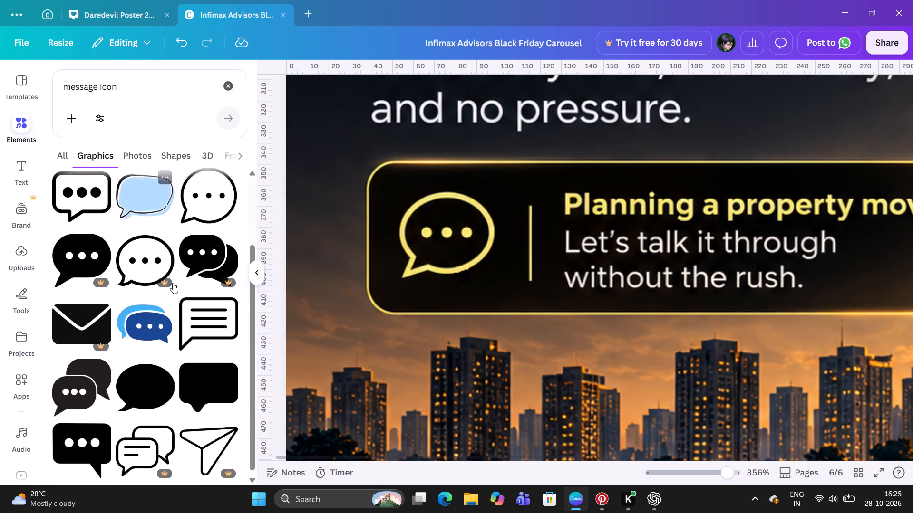
scroll(173, 283, down, 2)
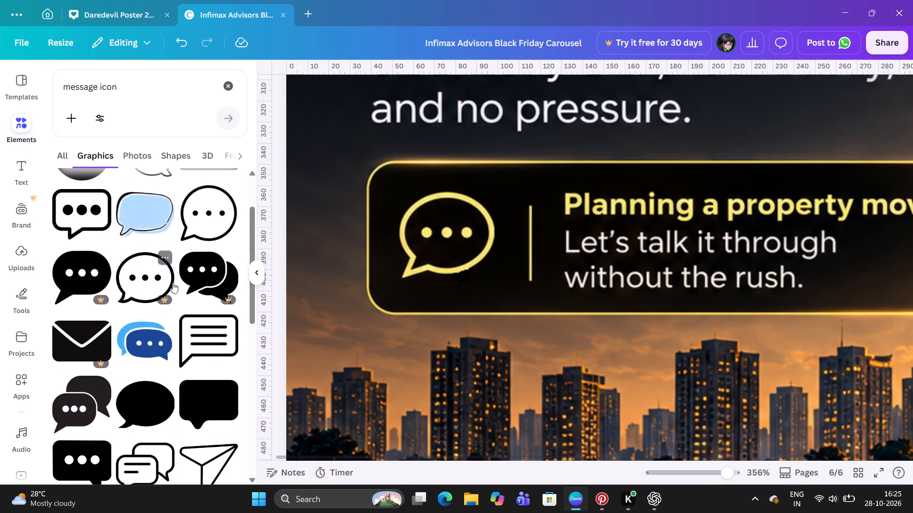
click(208, 225)
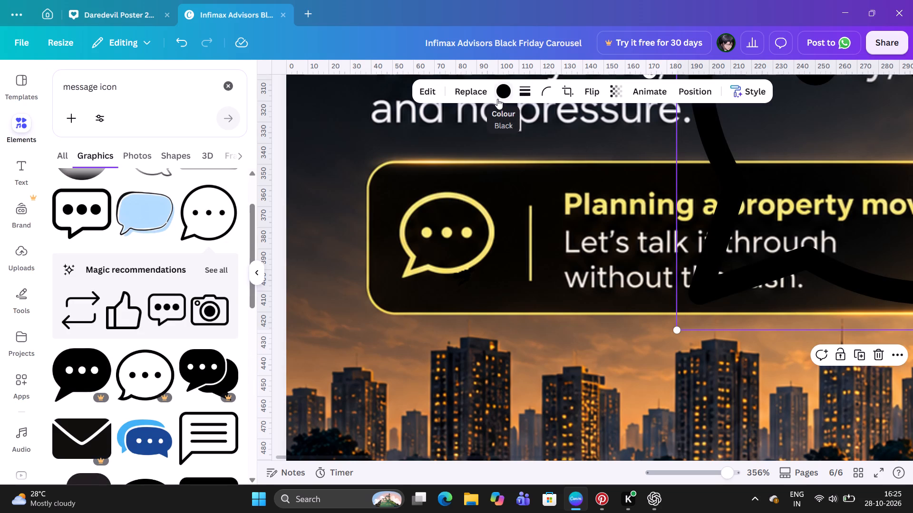
click(497, 99)
click(166, 350)
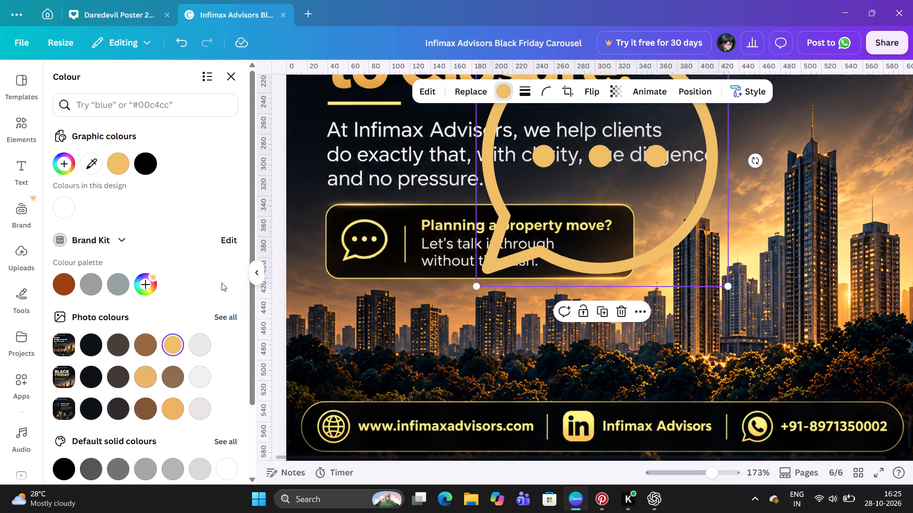
Add a rounded square from the recently used shapes and fill it with solid black.
click(11, 129)
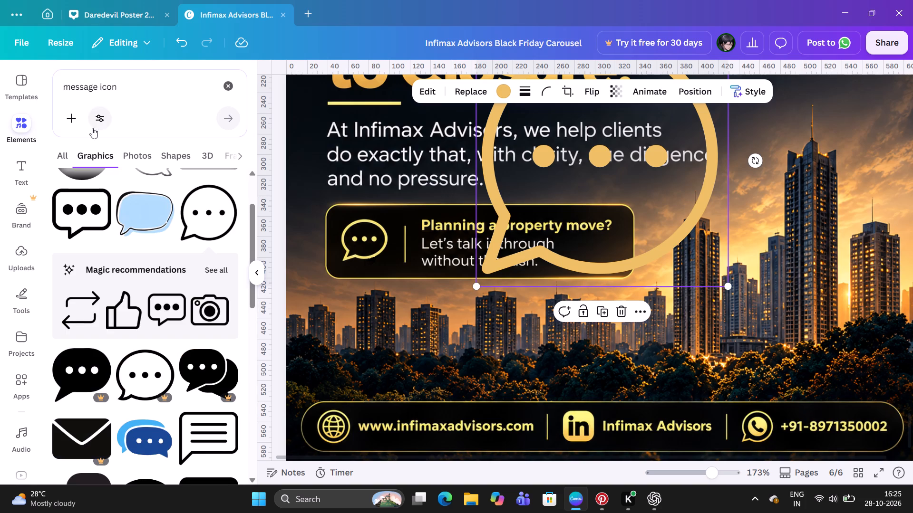
click(227, 87)
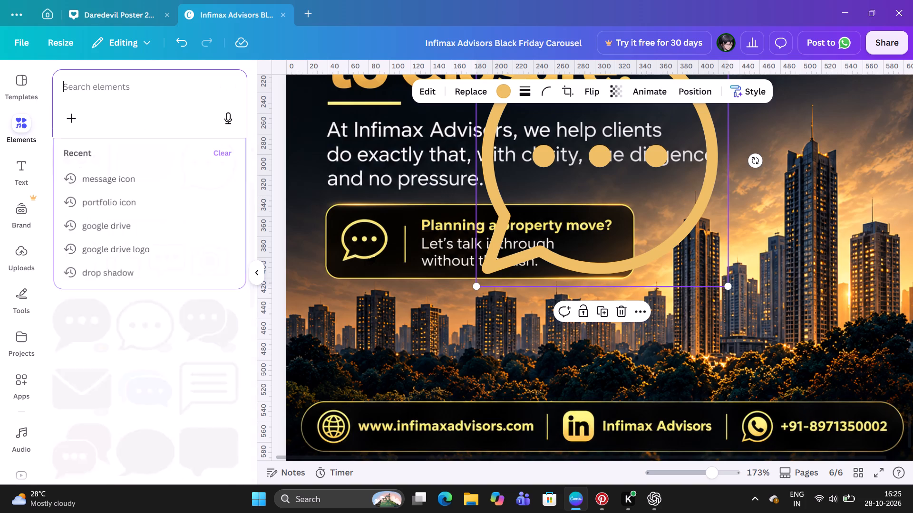
click(83, 370)
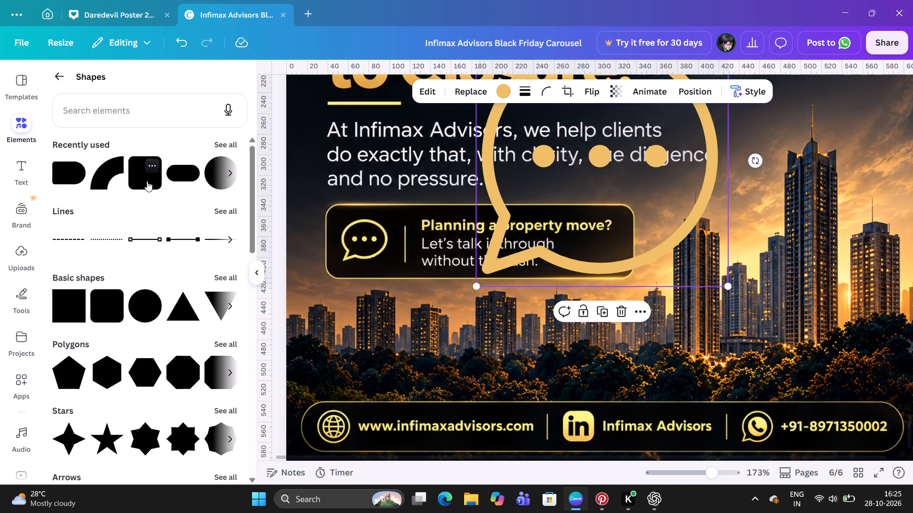
click(147, 181)
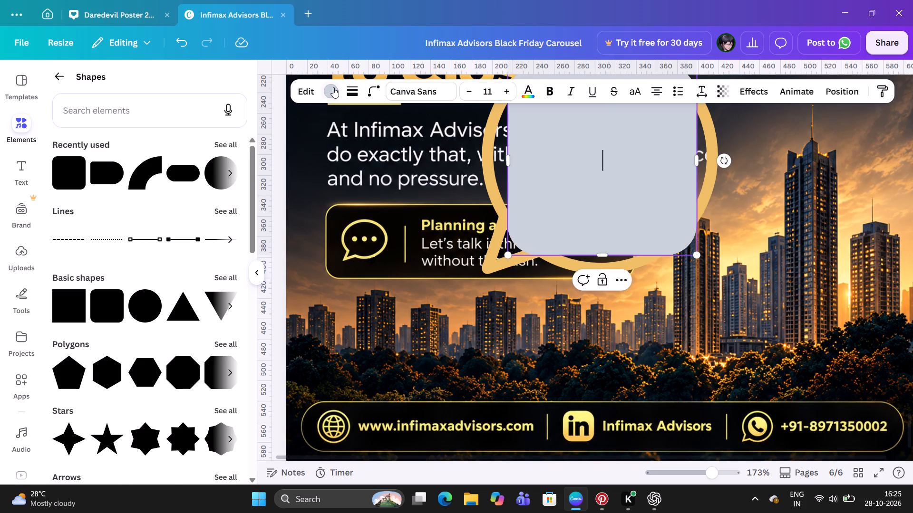
click(333, 87)
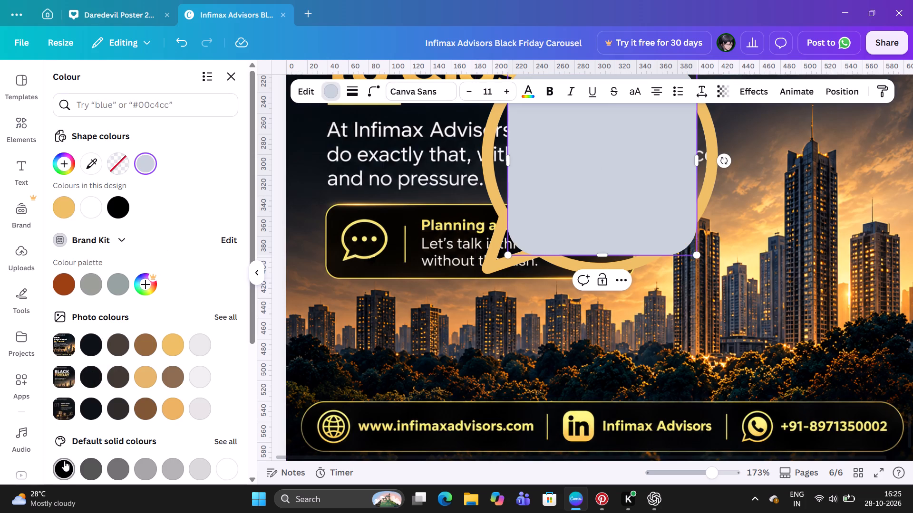
drag(64, 461, 78, 493)
drag(78, 493, 65, 469)
click(65, 469)
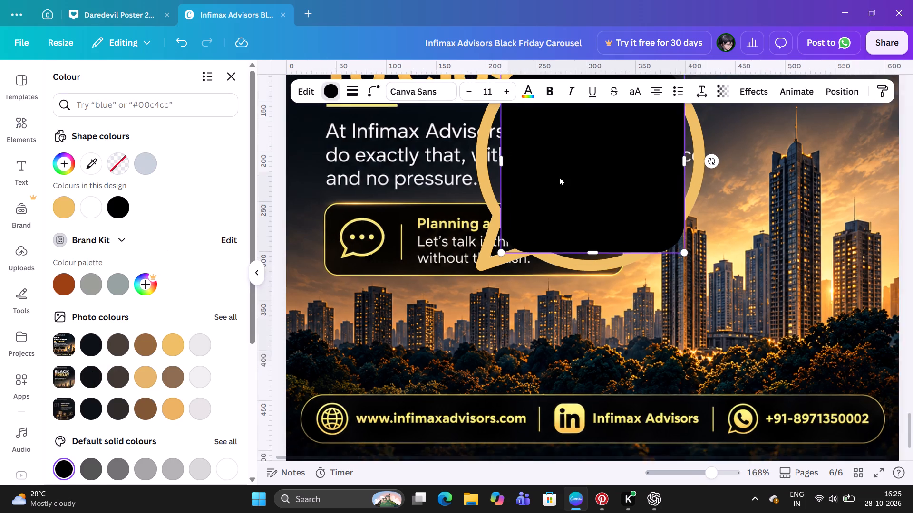
Resize the black rounded square to about 65 by 60 and place it over the banner's original speech bubble icon.
drag(654, 152, 608, 197)
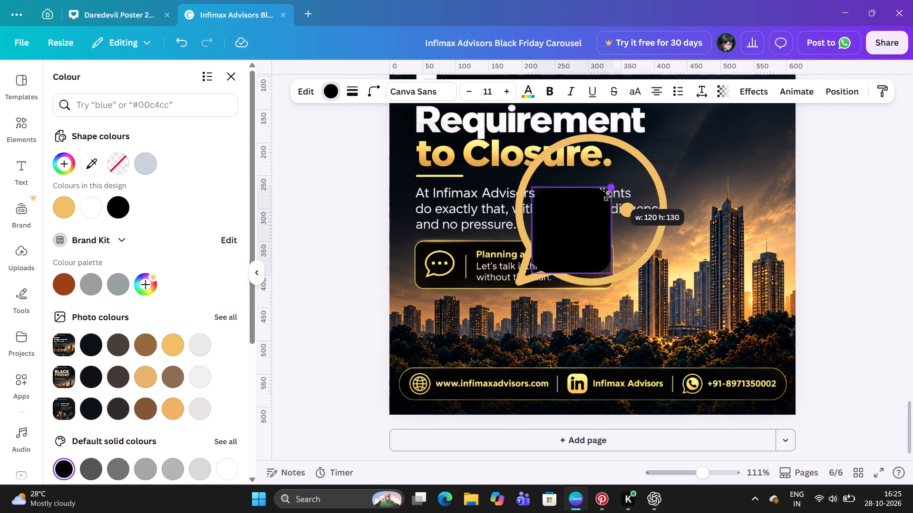
drag(608, 197, 582, 229)
drag(558, 248, 466, 275)
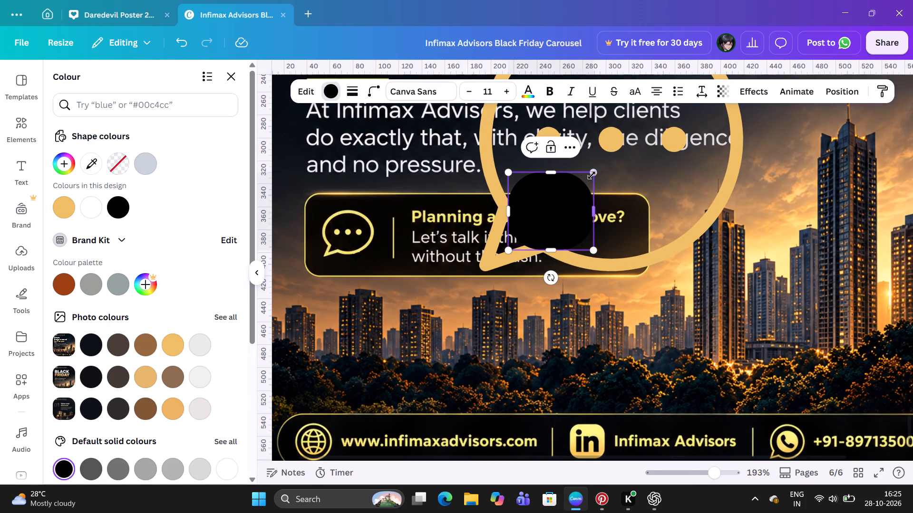
drag(592, 175, 566, 198)
drag(532, 234, 450, 266)
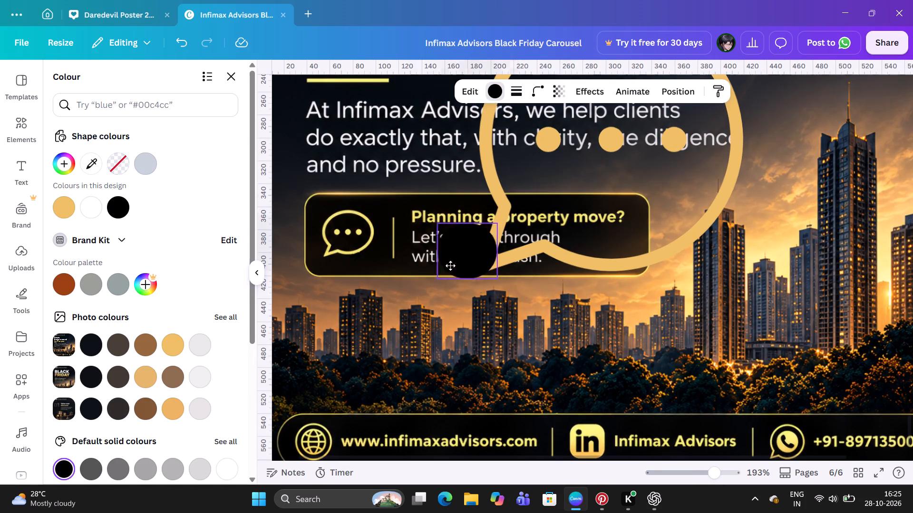
drag(450, 266, 338, 254)
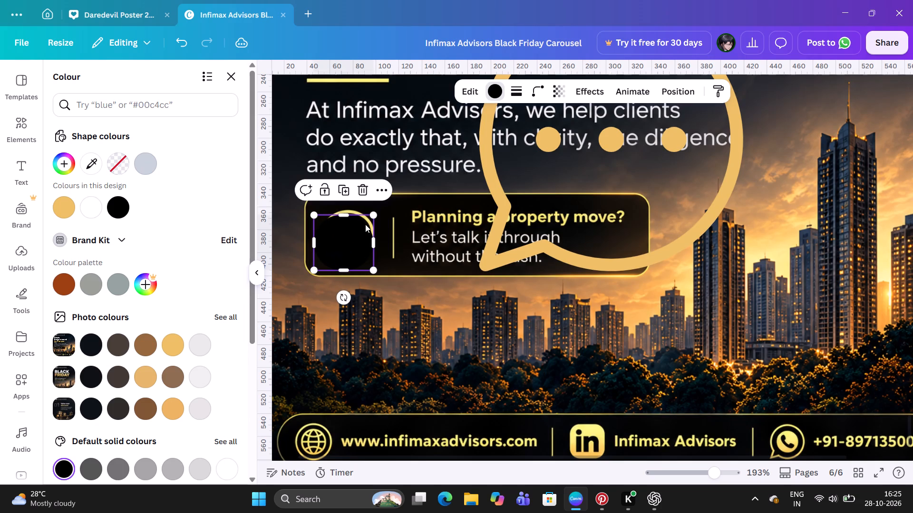
drag(375, 217, 390, 202)
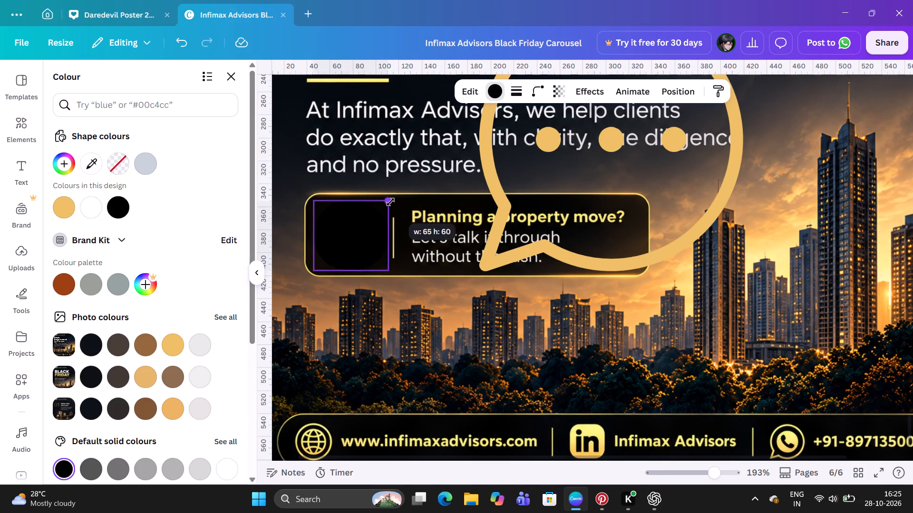
drag(390, 202, 390, 201)
click(354, 199)
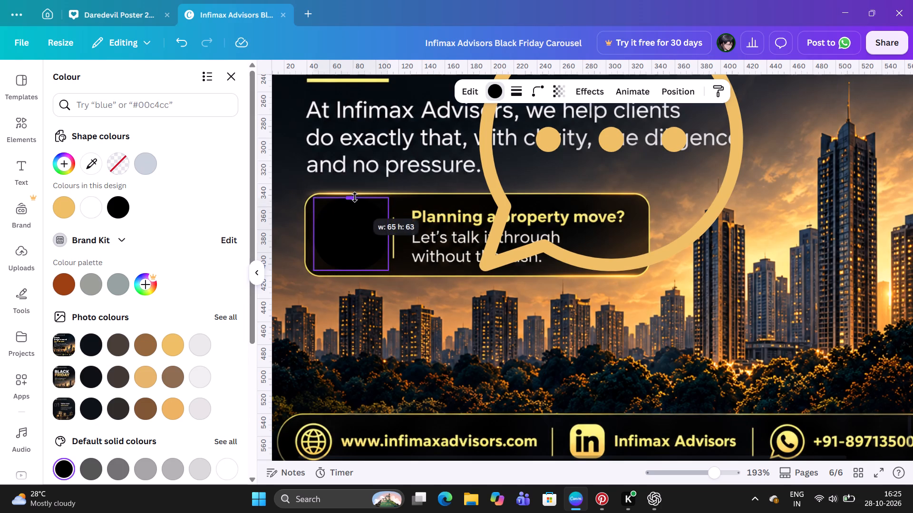
click(763, 211)
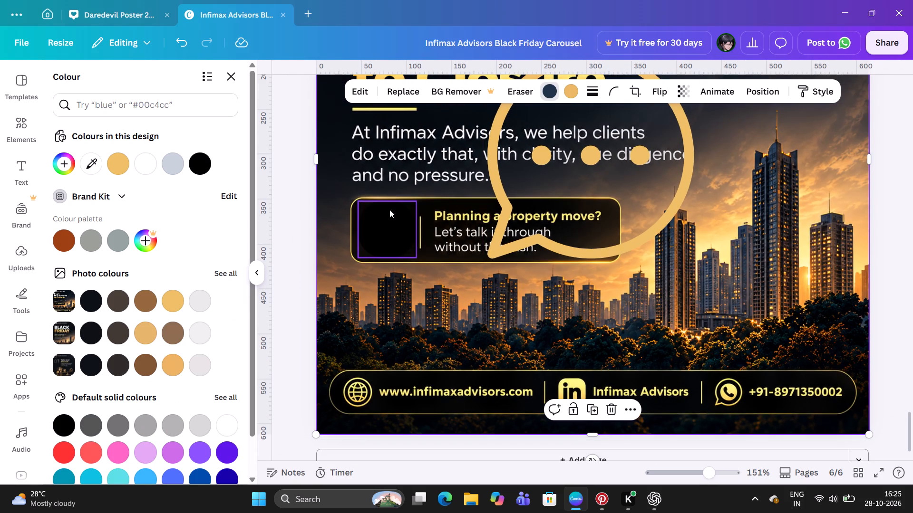
Fill the new cover shape with the current page's dark greyblue photo colour, #0c1116.
click(389, 219)
click(85, 415)
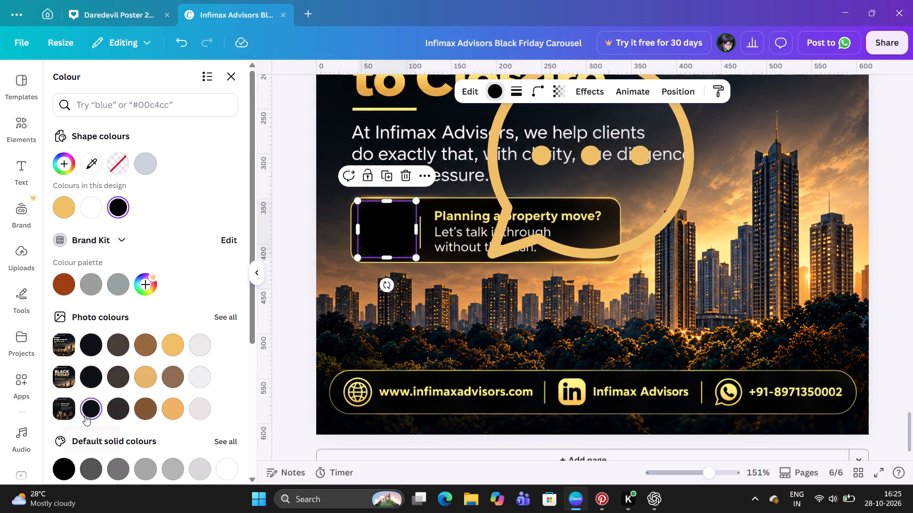
click(231, 314)
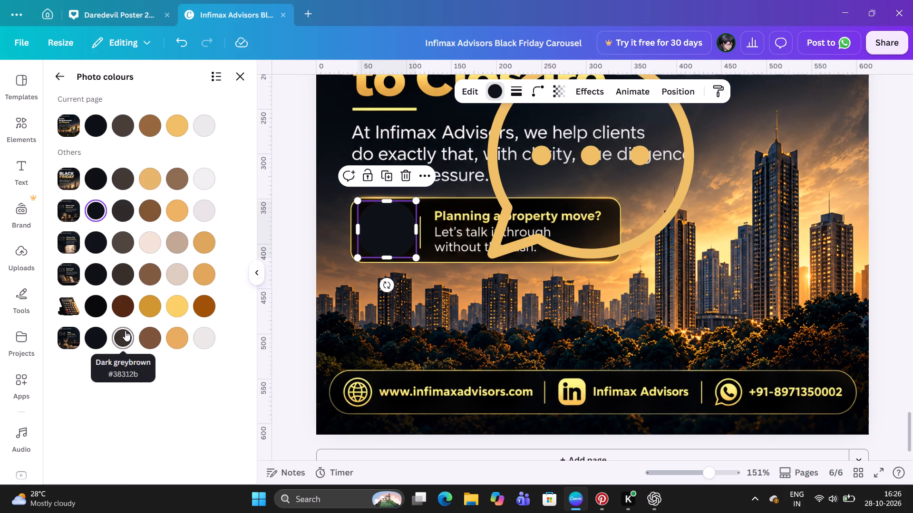
click(95, 126)
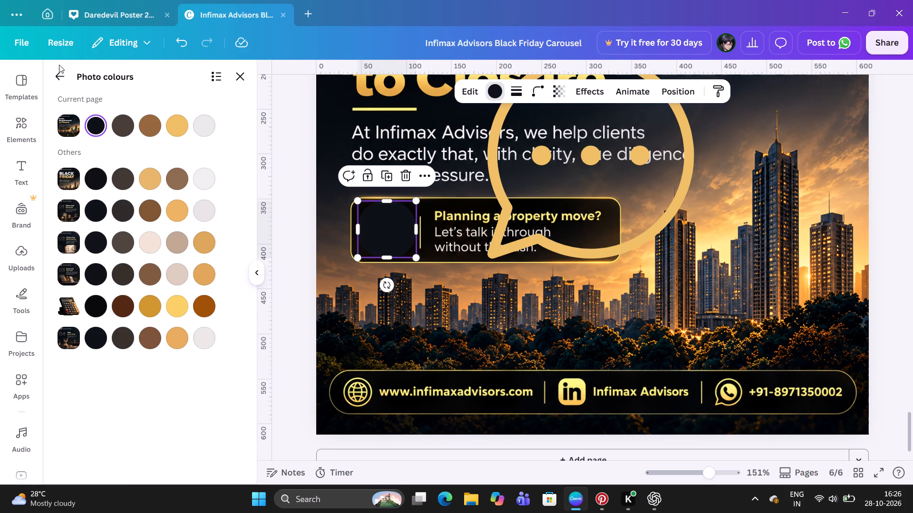
click(59, 71)
Darken the fill of the rounded cover square over the banner's original icon to pure black, #000000.
scroll(89, 171, up, 1)
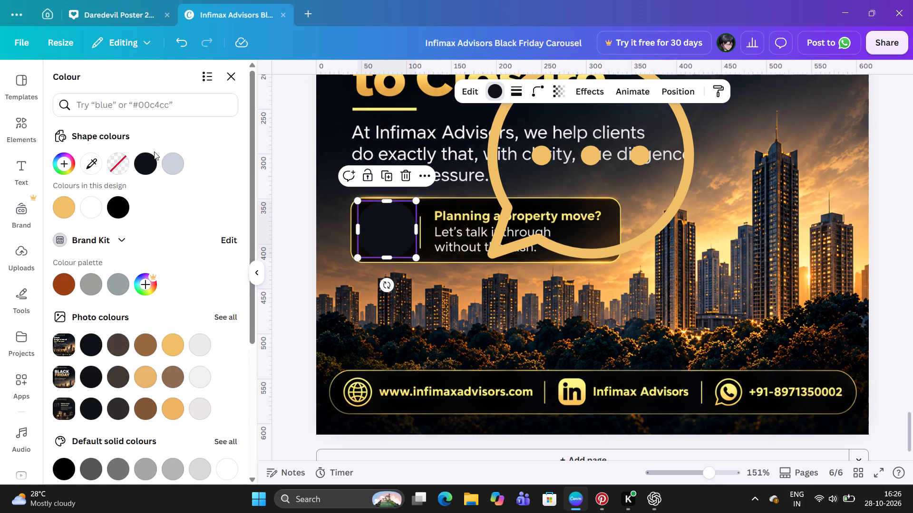
click(144, 167)
click(144, 167)
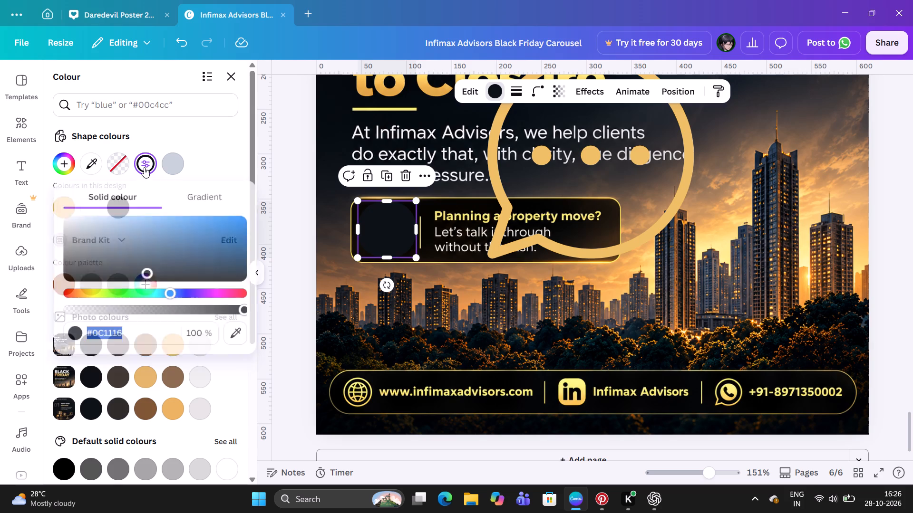
drag(146, 274, 138, 278)
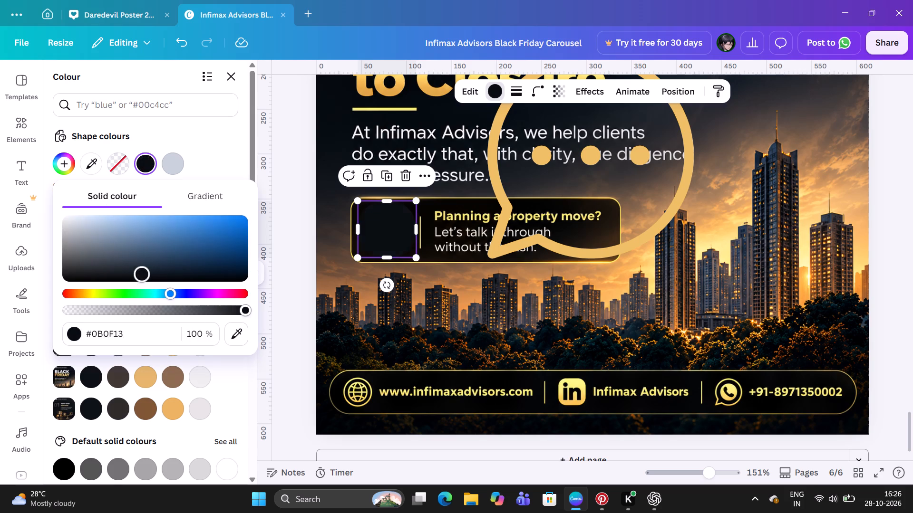
drag(138, 278, 109, 290)
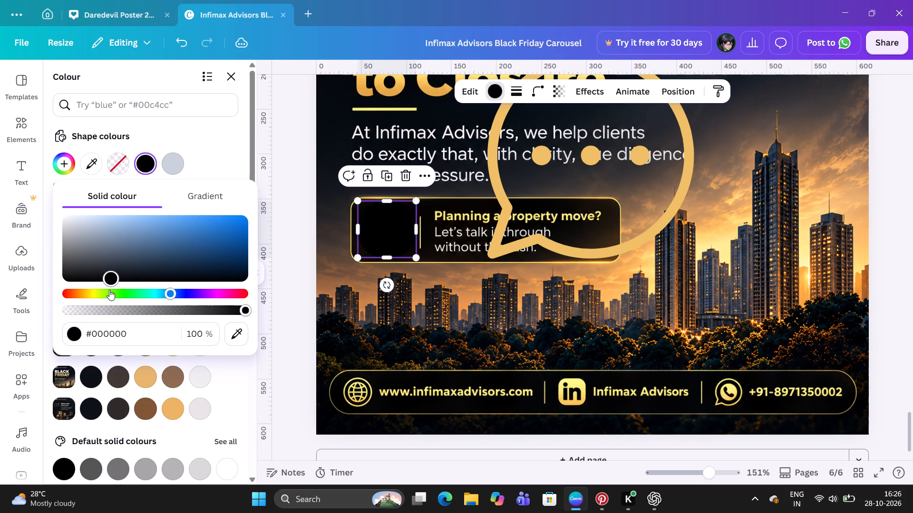
drag(109, 290, 108, 291)
click(407, 318)
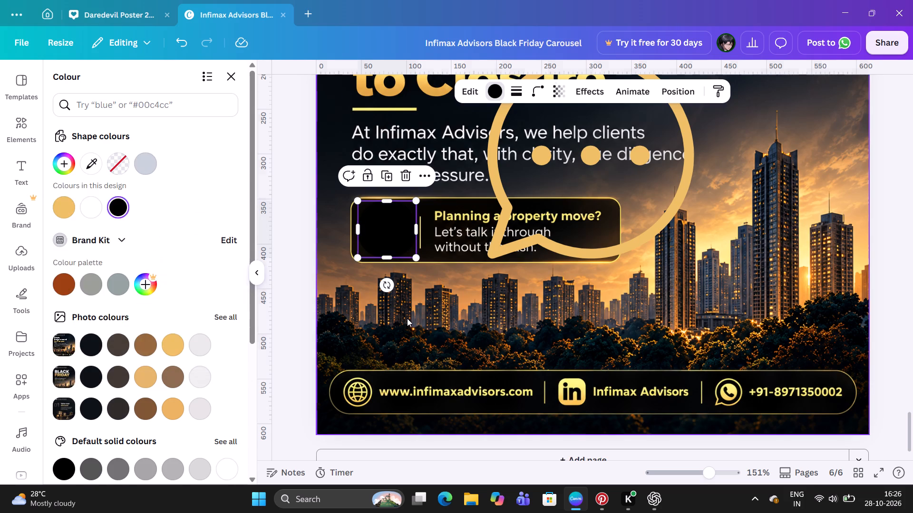
Widen the black cover square towards the banner's left border and set its corner rounding to 11.
click(374, 244)
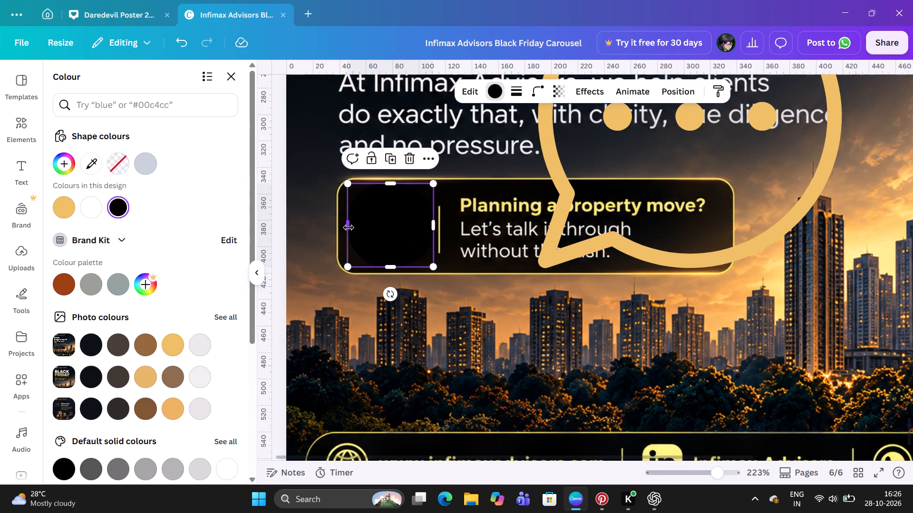
drag(349, 228, 342, 231)
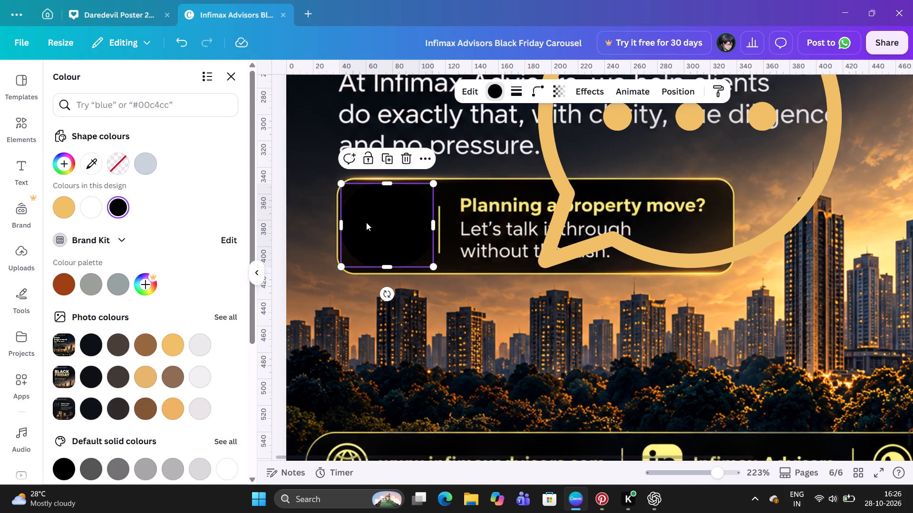
click(537, 91)
drag(508, 143, 485, 143)
key(Right)
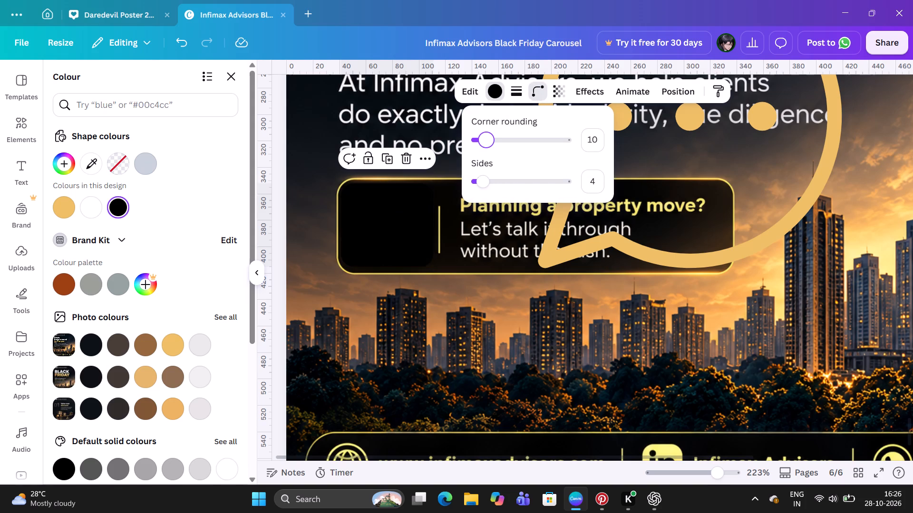
key(Right)
key(Right)
key(Down)
key(Down)
key(Down)
key(Right)
key(Right)
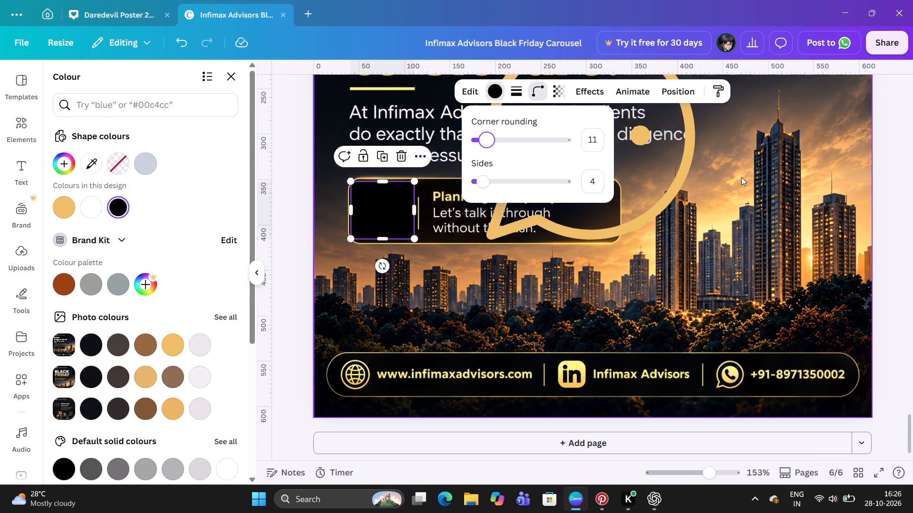
Shrink the golden speech bubble graphic to about 50 wide and move it onto the "Planning a property move?" banner.
click(673, 196)
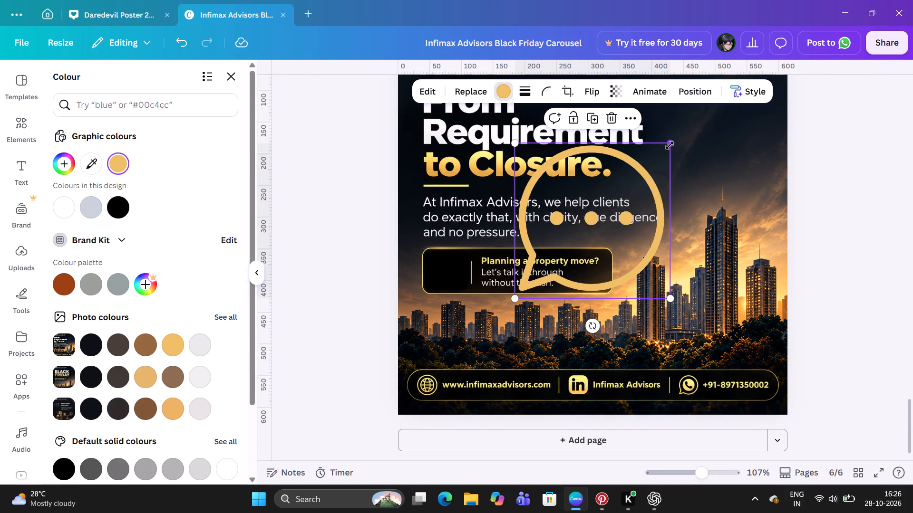
drag(670, 145, 544, 267)
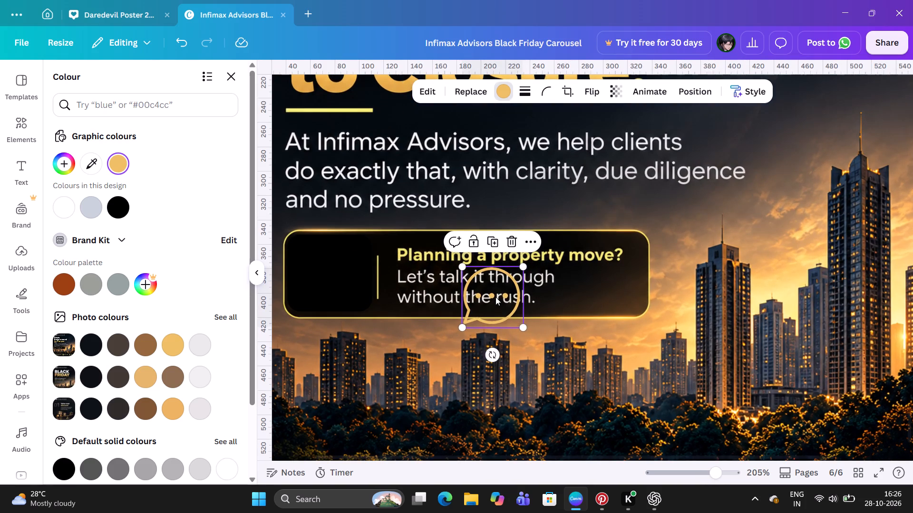
drag(495, 297, 470, 272)
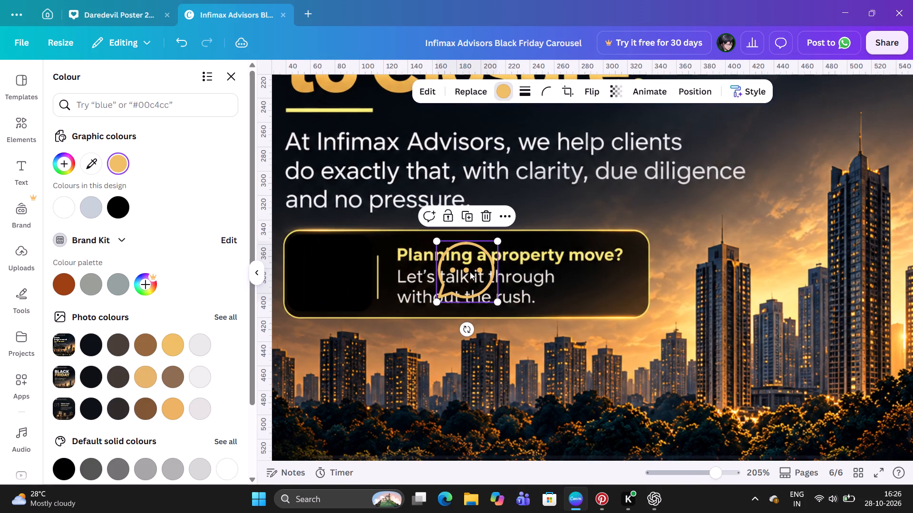
Bring the golden speech bubble to the front, above the black cover square in the layer order.
key(alt+1)
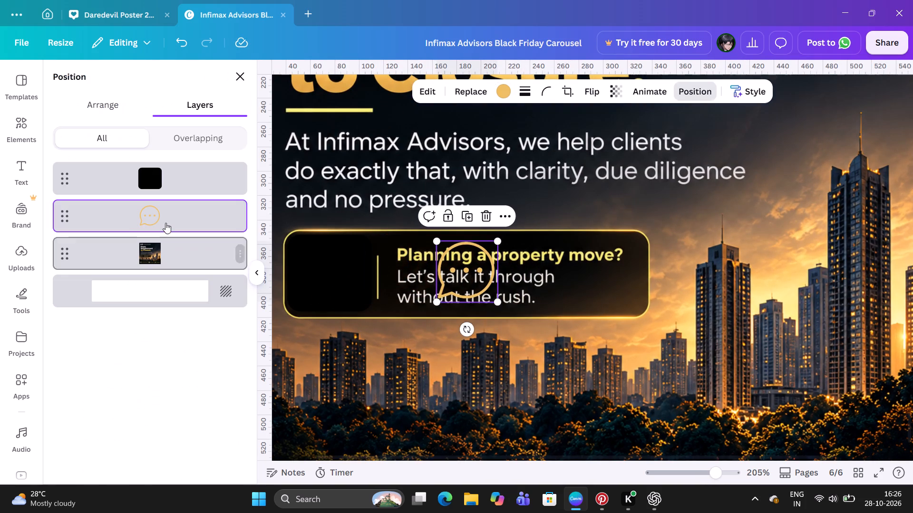
drag(148, 216, 153, 170)
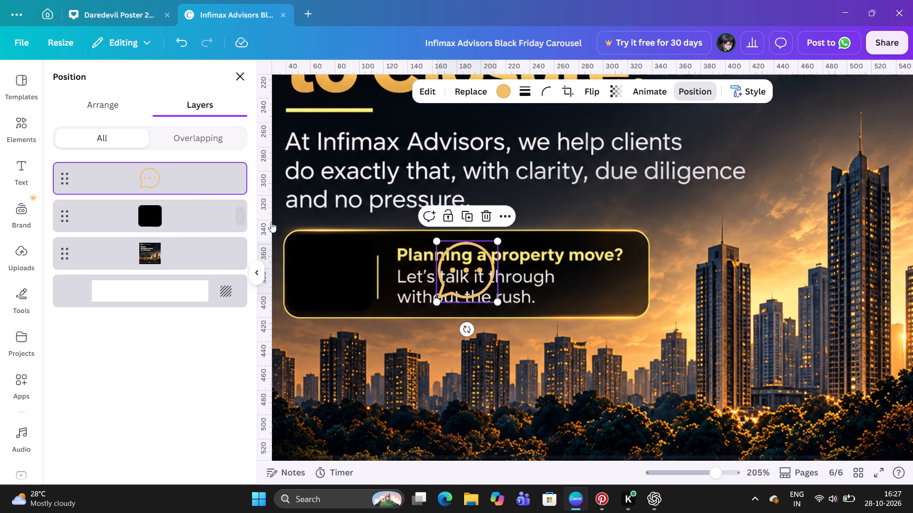
Place the golden speech bubble over the black cover square and fine-tune its size and position to centre it beside the banner's divider.
drag(479, 275, 348, 275)
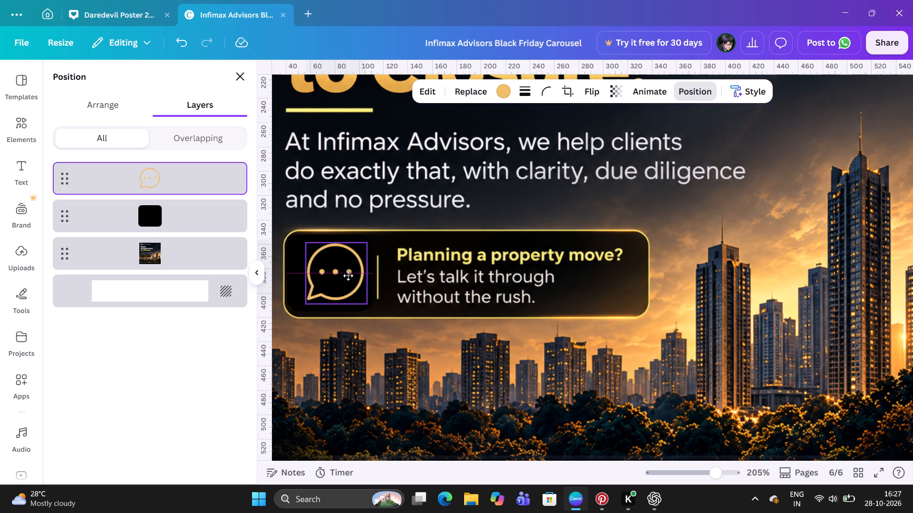
drag(348, 275, 344, 275)
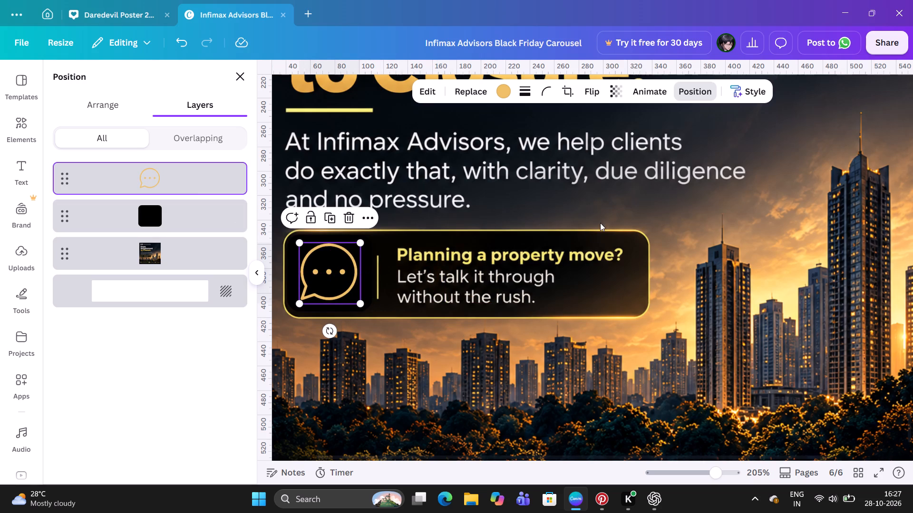
drag(362, 243, 346, 254)
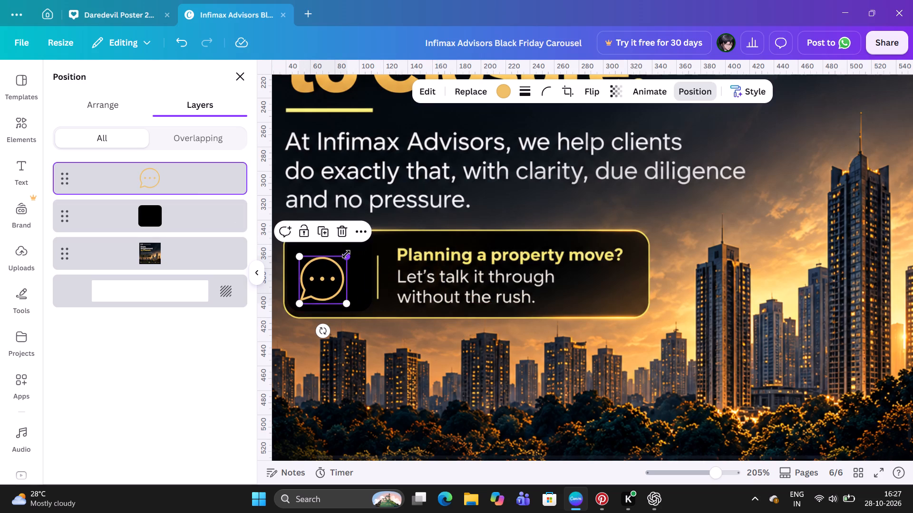
drag(302, 305, 305, 304)
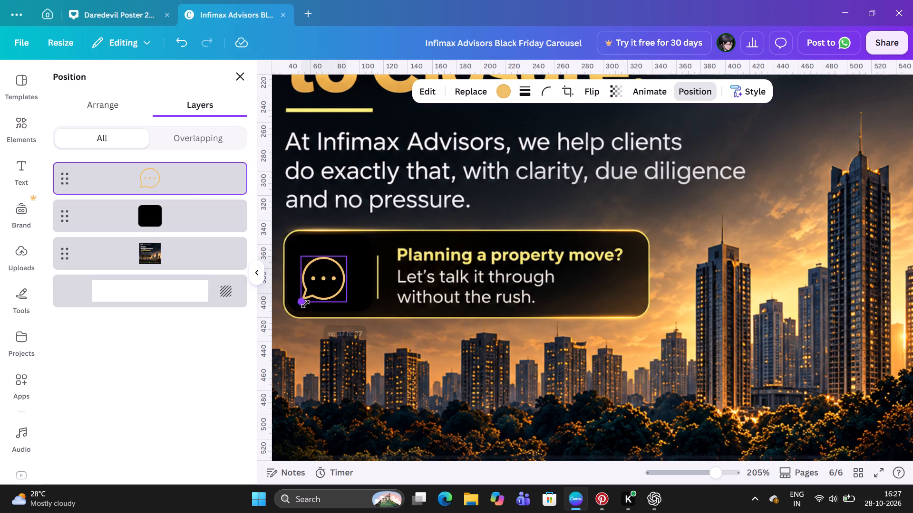
drag(305, 304, 308, 301)
key(Up)
key(Up)
key(Up)
key(Up)
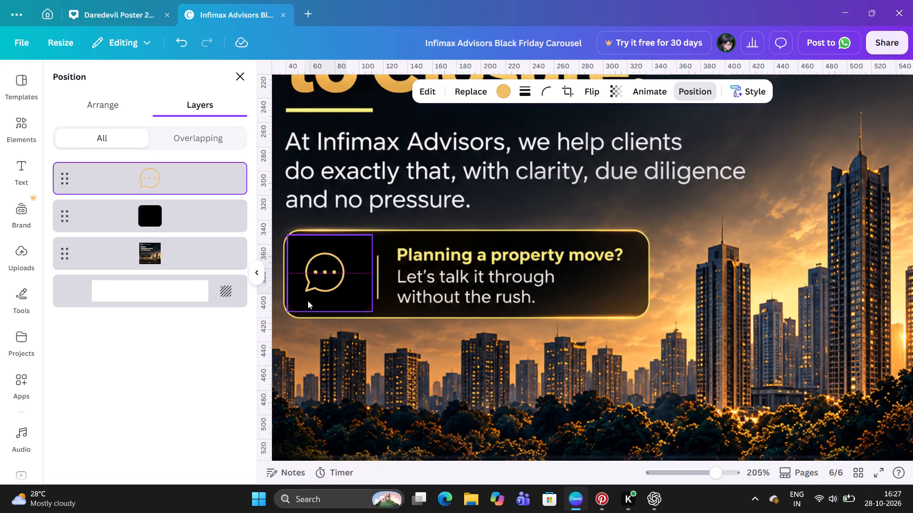
key(Up)
drag(350, 291, 357, 298)
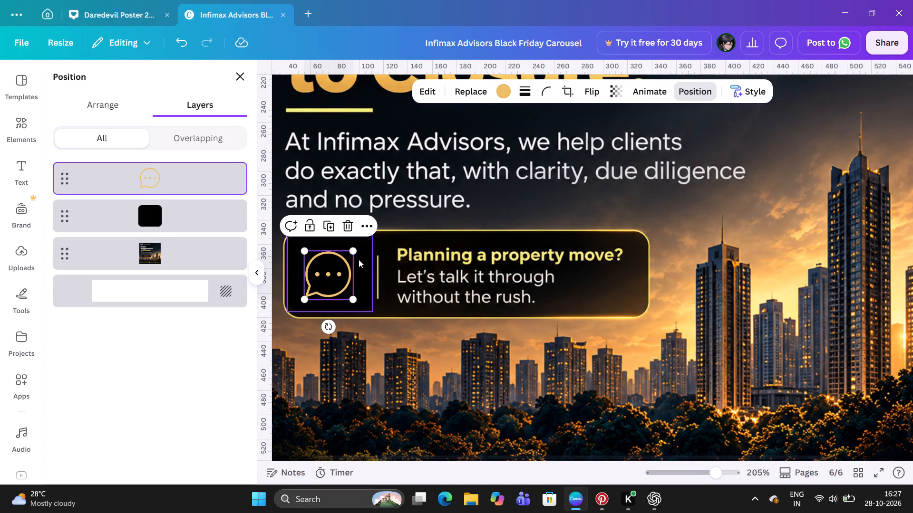
drag(354, 249, 358, 242)
key(Up)
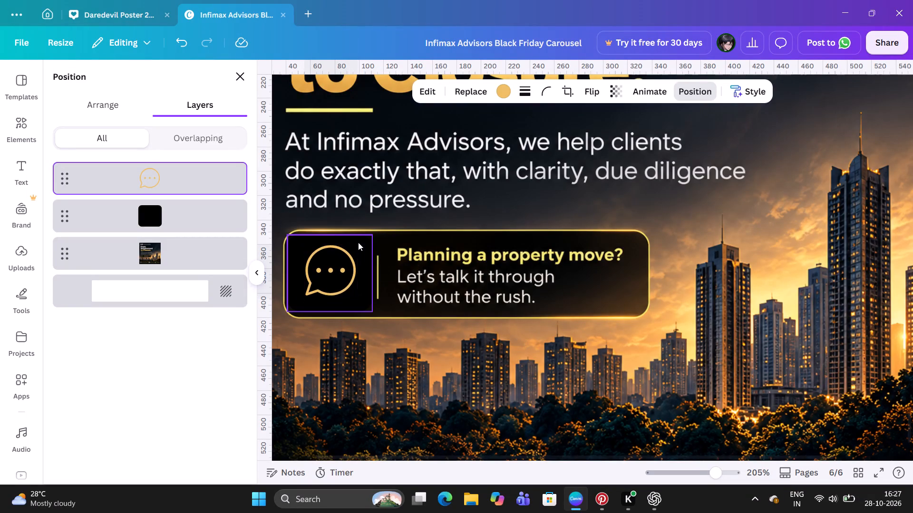
key(Down)
click(722, 234)
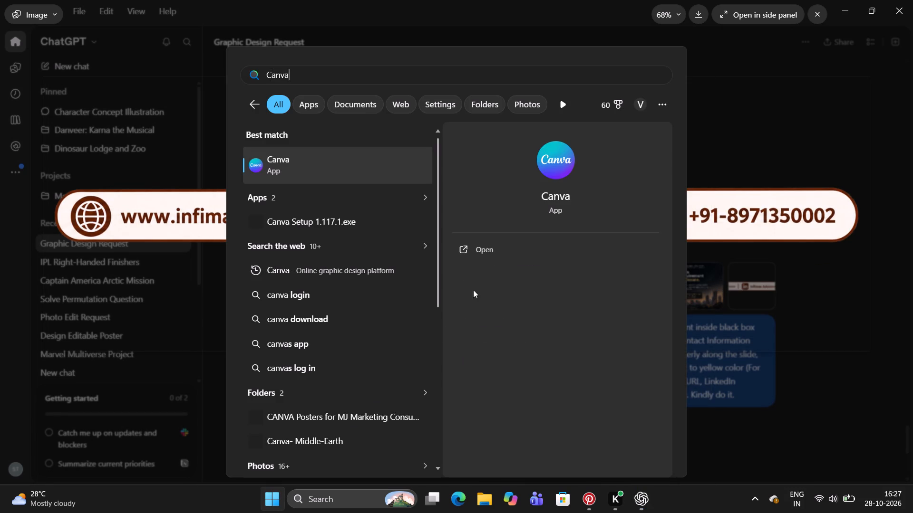
click(500, 250)
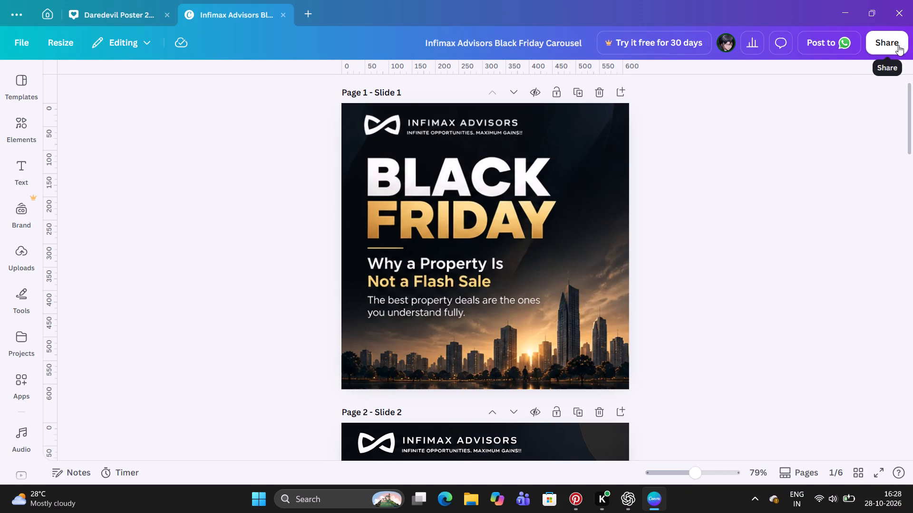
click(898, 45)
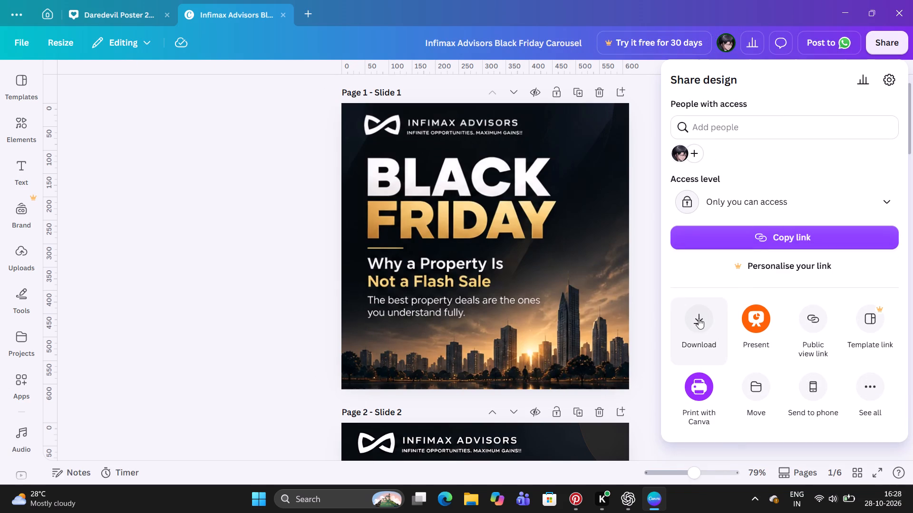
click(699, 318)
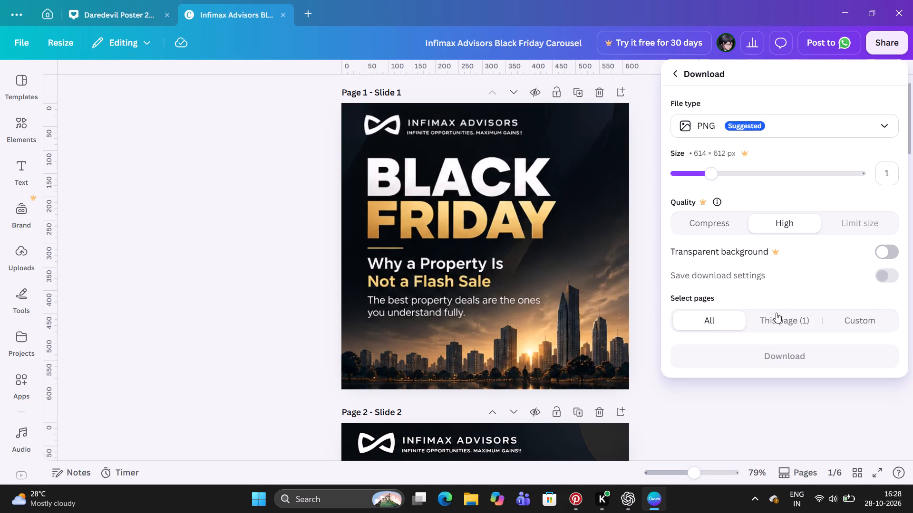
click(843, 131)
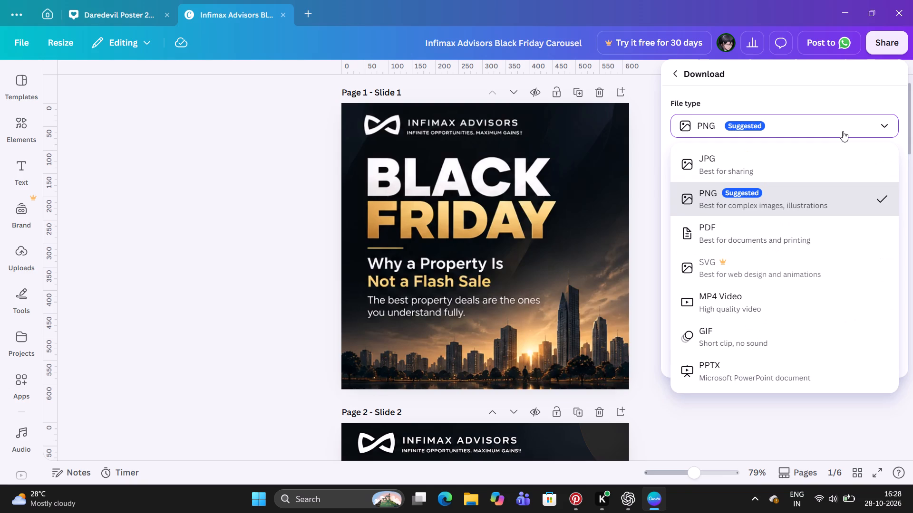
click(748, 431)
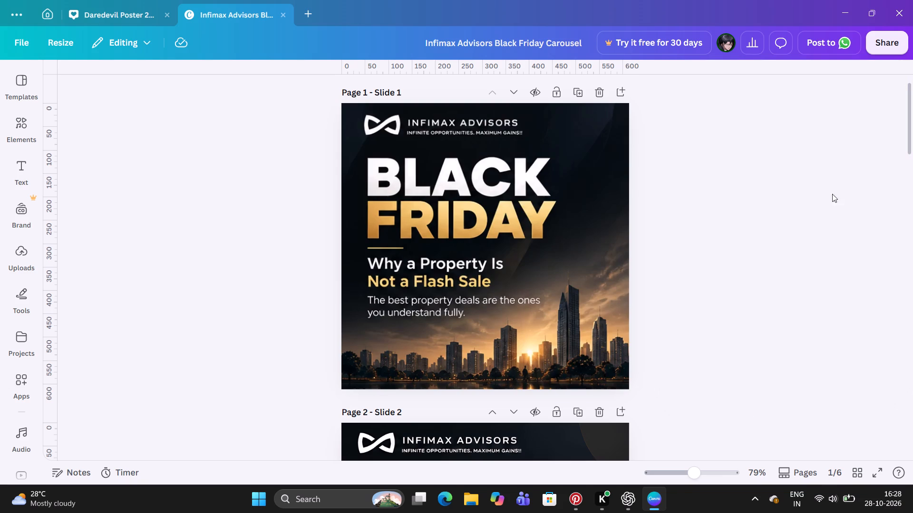
Download all pages of the carousel as PNG and save the ZIP in Downloads as Infimax Advisors Black Friday Carousel Canva.
click(884, 53)
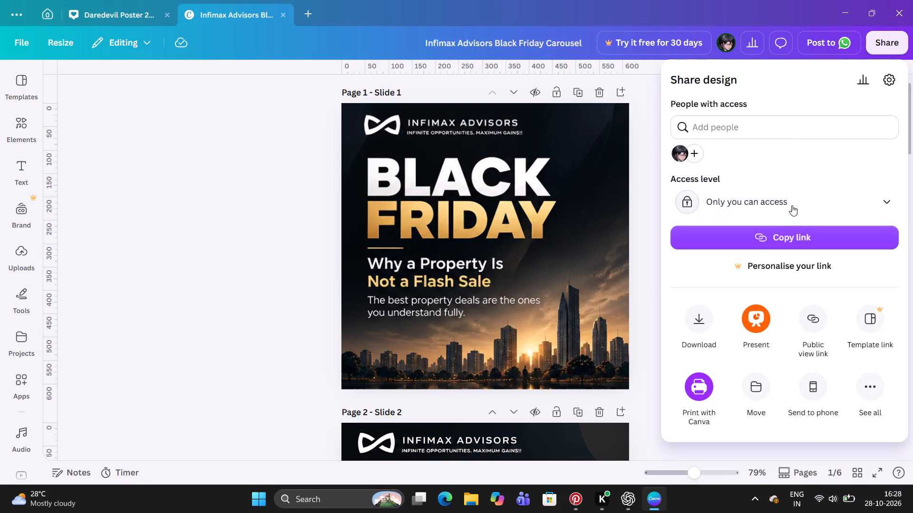
click(705, 326)
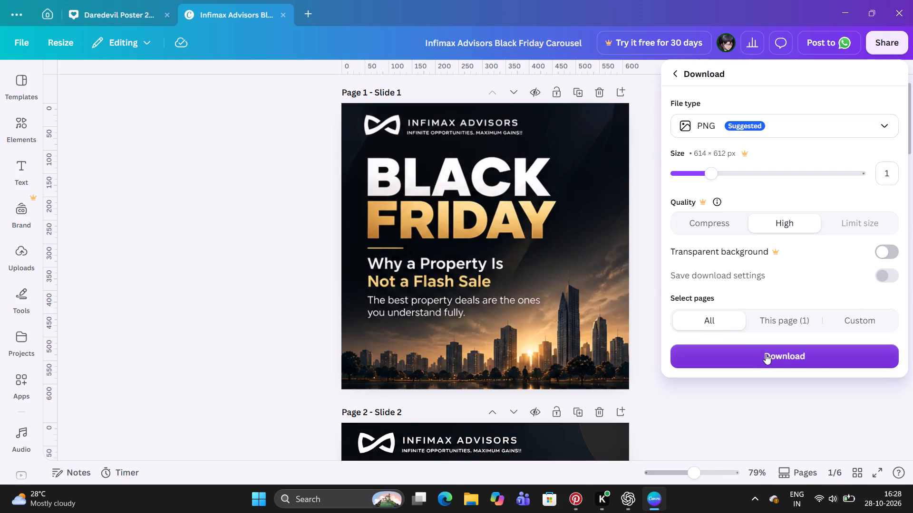
click(766, 354)
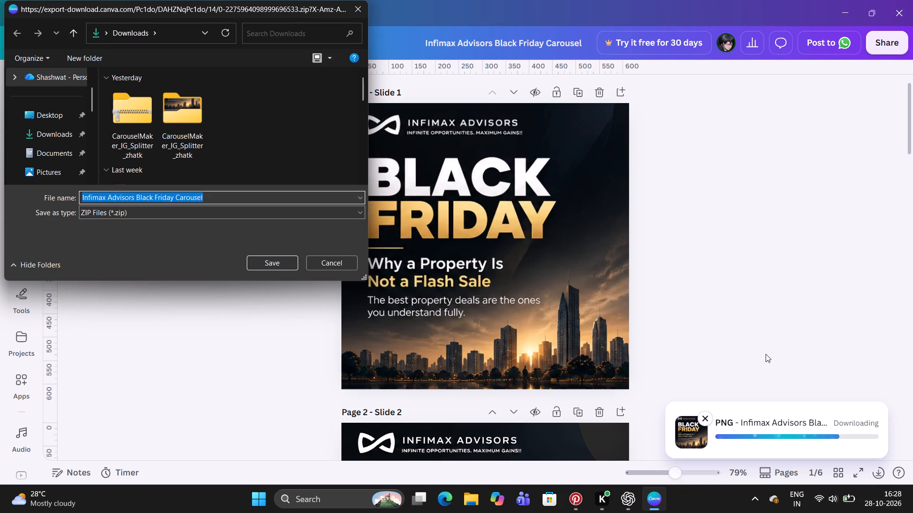
click(239, 197)
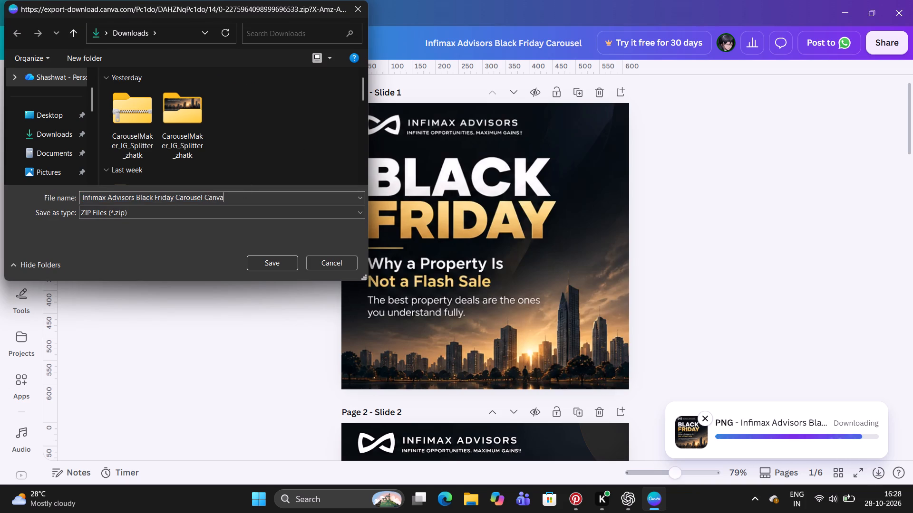
click(281, 268)
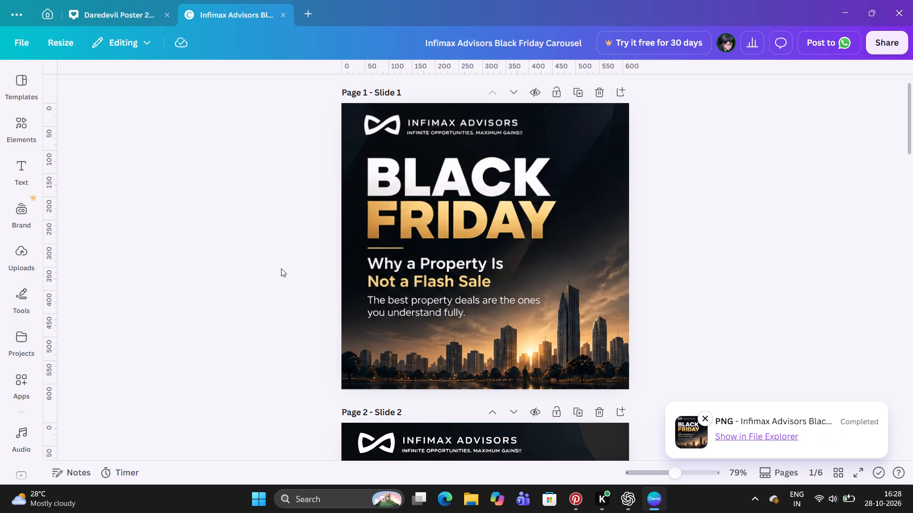
In File Explorer, look inside the Infimax Advisors Black Friday Carousel Canva archive in Downloads and extract it to a folder there.
click(483, 500)
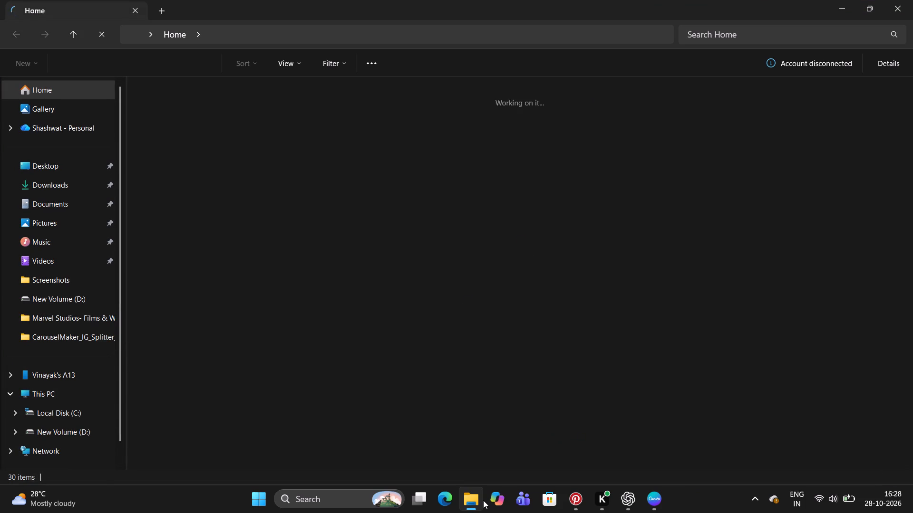
click(76, 188)
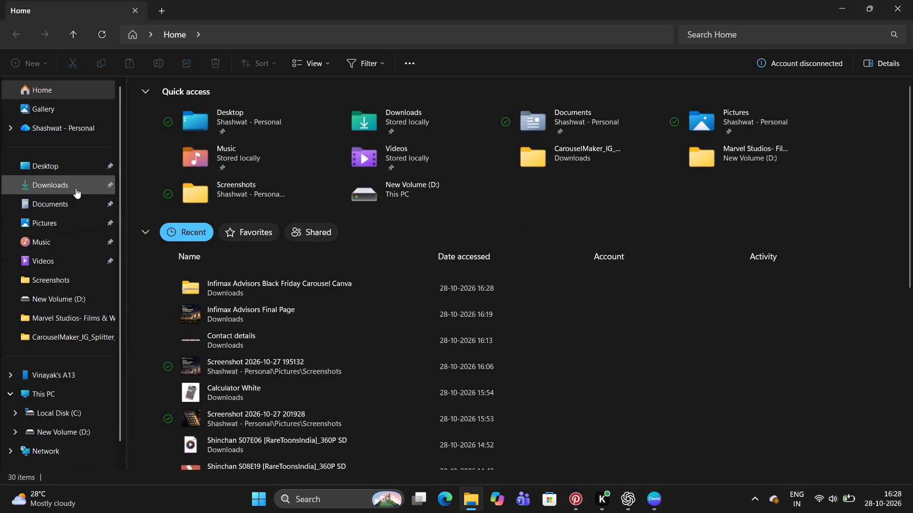
click(177, 172)
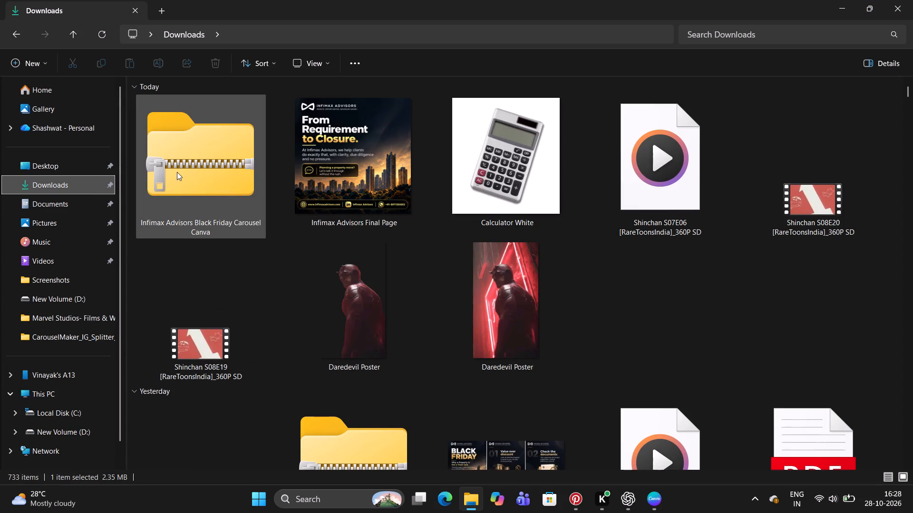
right_click(177, 172)
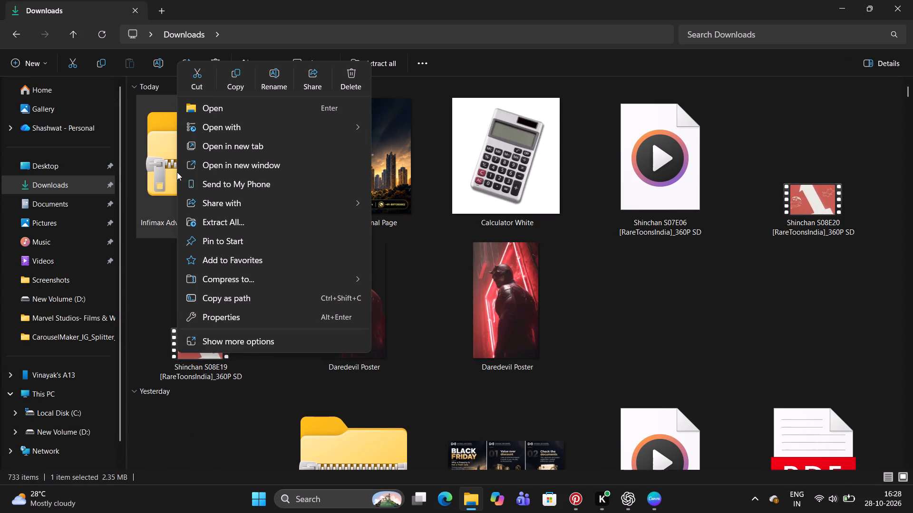
click(248, 113)
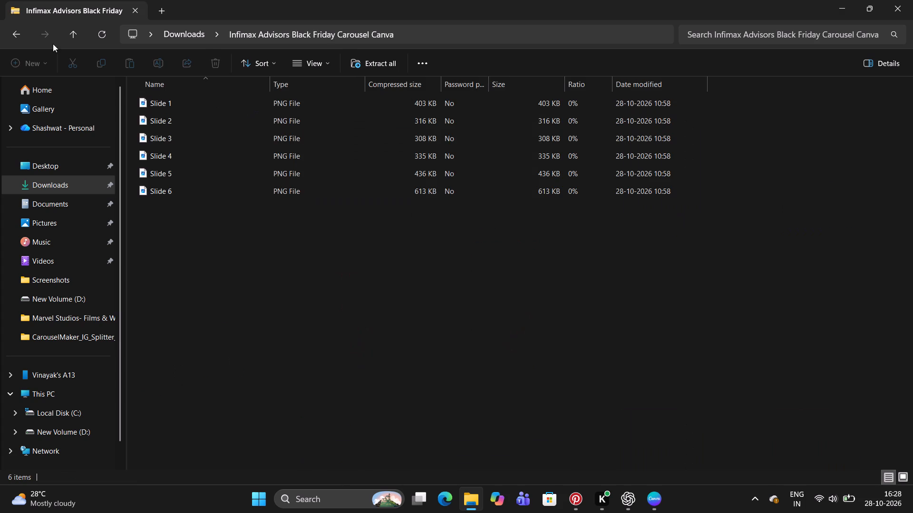
click(9, 25)
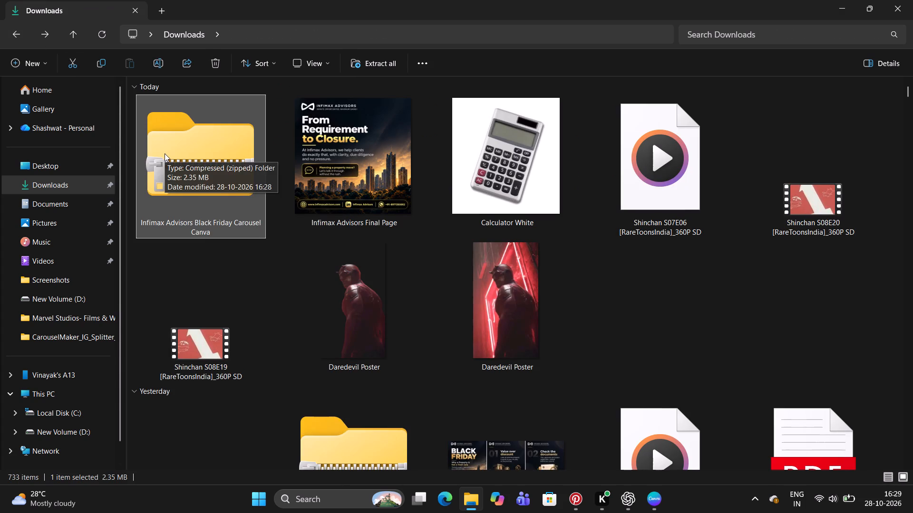
right_click(165, 153)
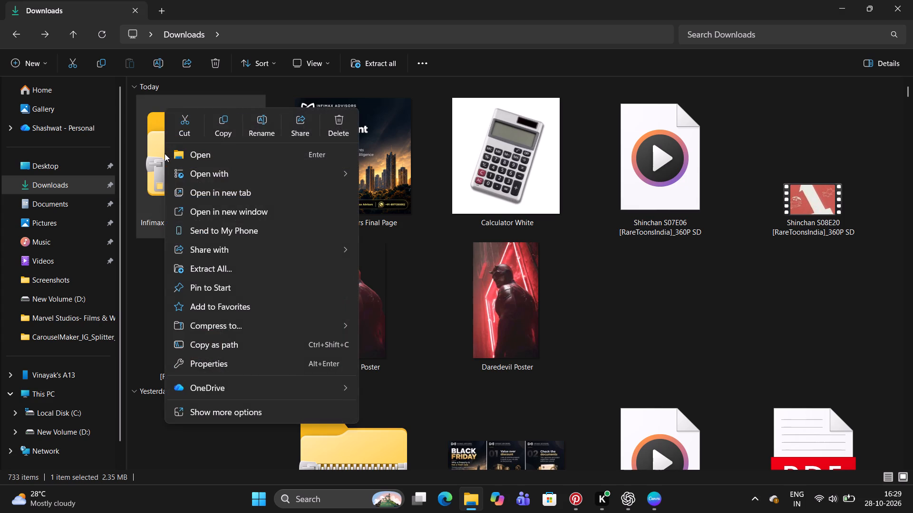
click(215, 268)
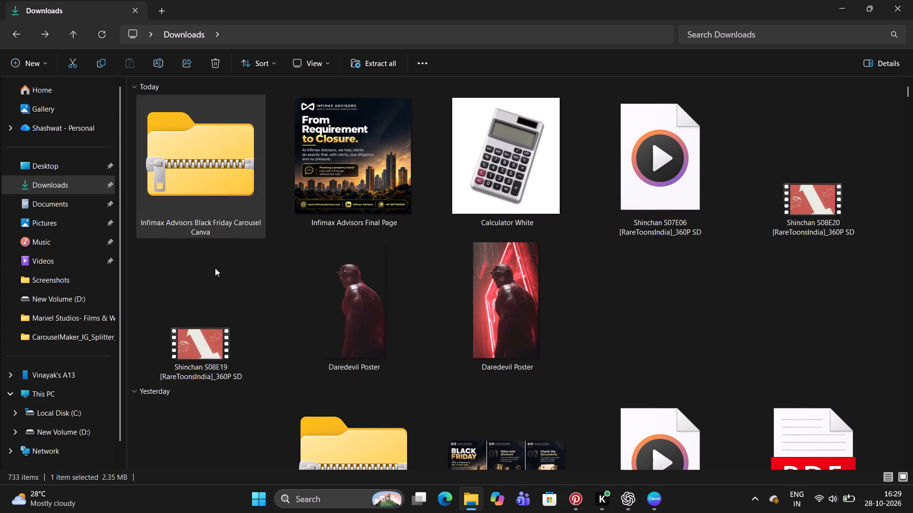
click(564, 373)
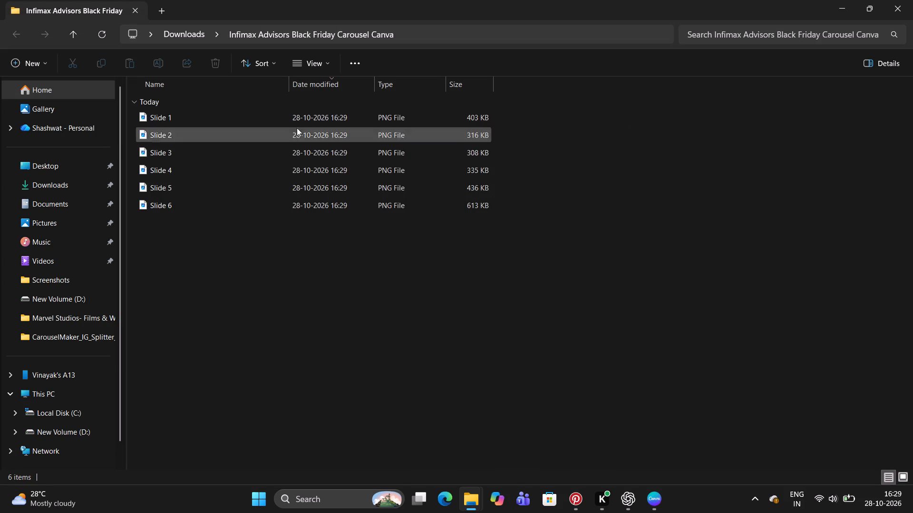
Open the extracted Slide 1 image in Photos, flip back and forth through all the exported slides to check them, and close the viewer.
double_click(291, 116)
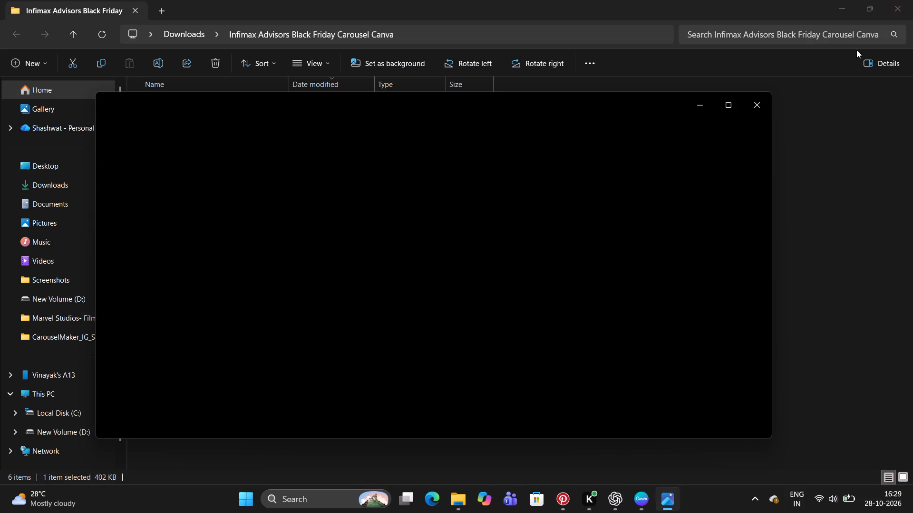
click(729, 100)
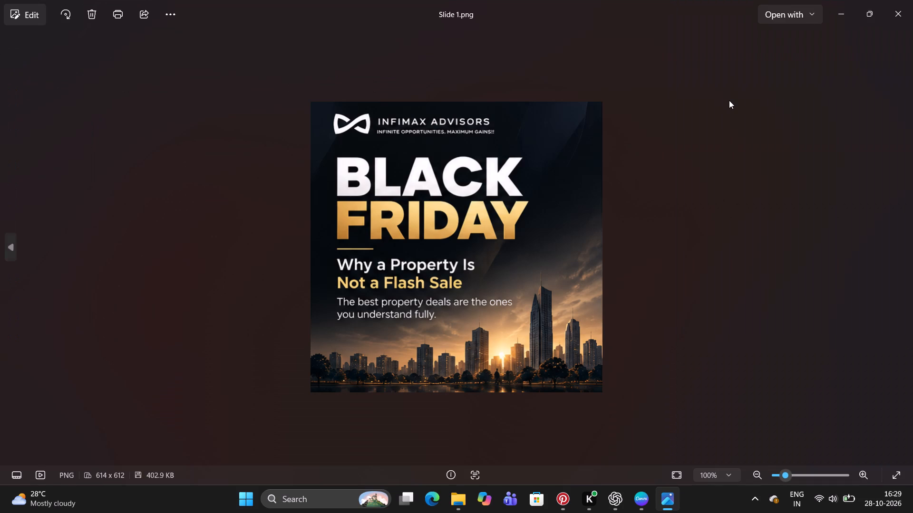
key(Right)
key(Right)
key(Right)
click(910, 19)
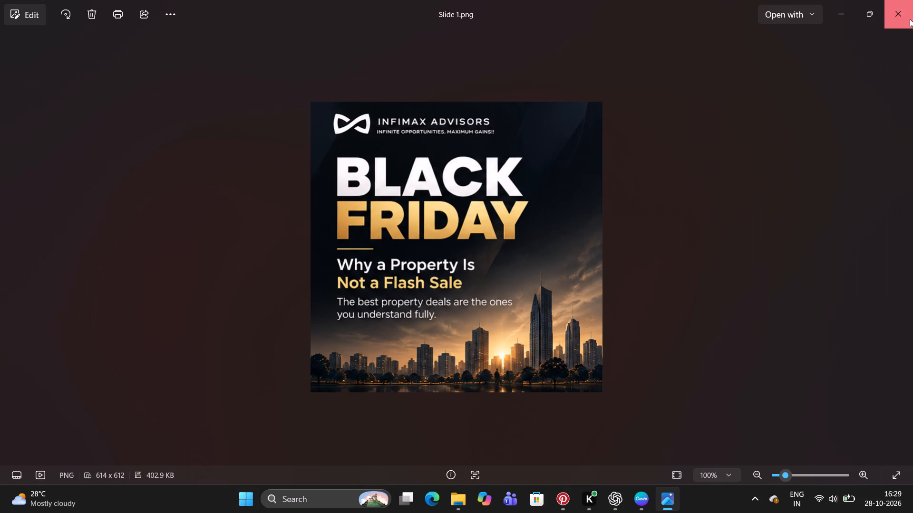
double_click(379, 119)
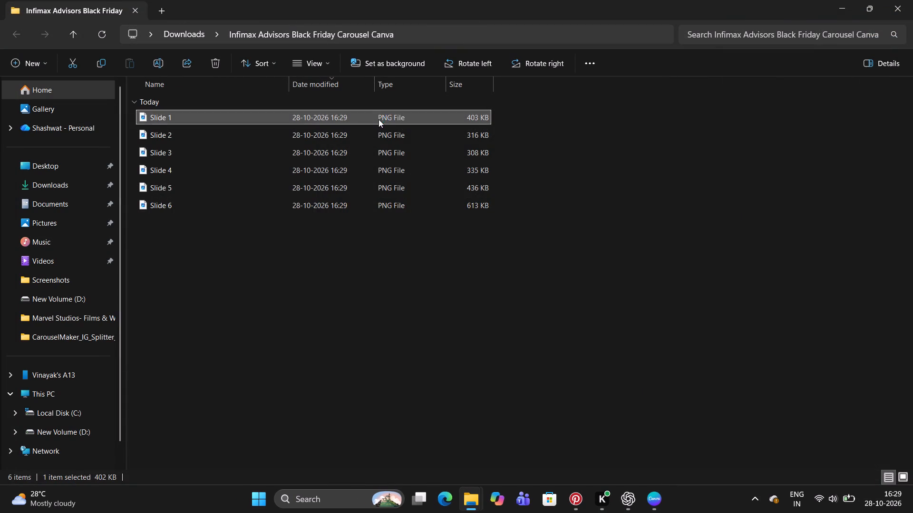
key(Right)
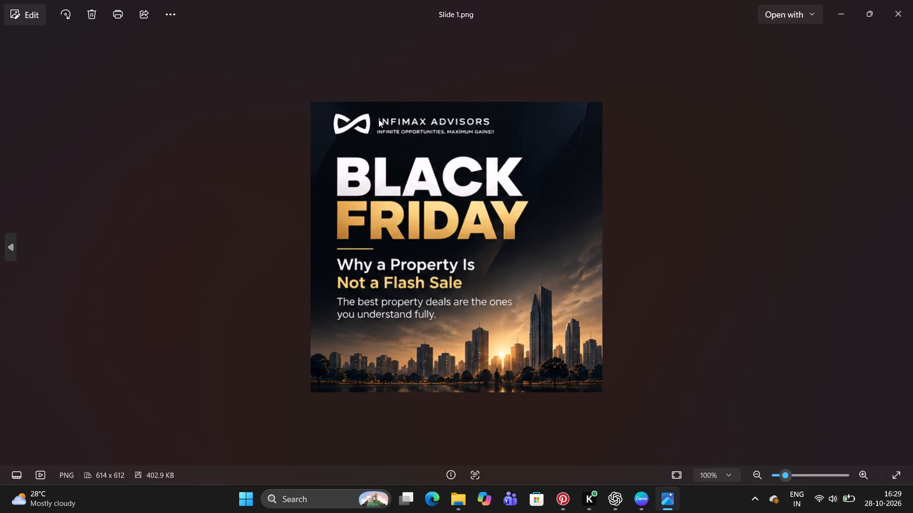
key(Left)
key(Right)
key(Right)
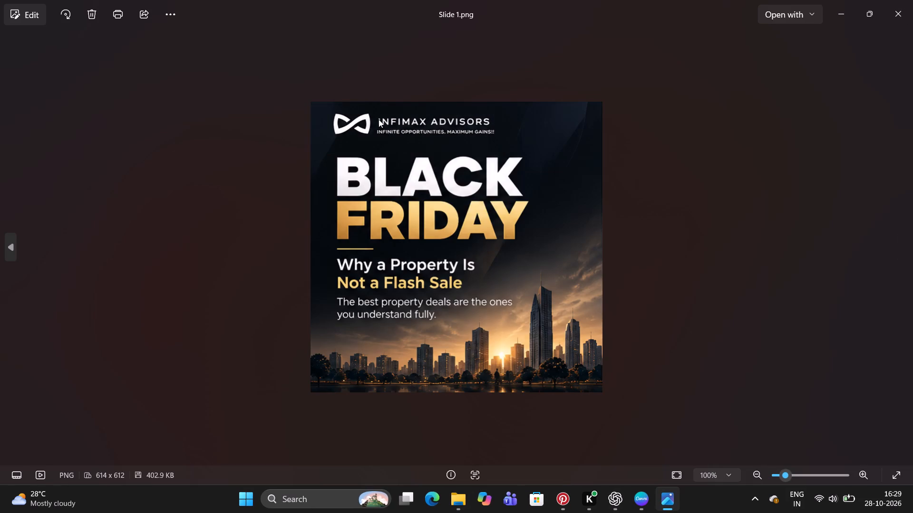
key(Left)
key(Left)
key(Left)
key(Left)
key(Left)
key(Left)
key(Left)
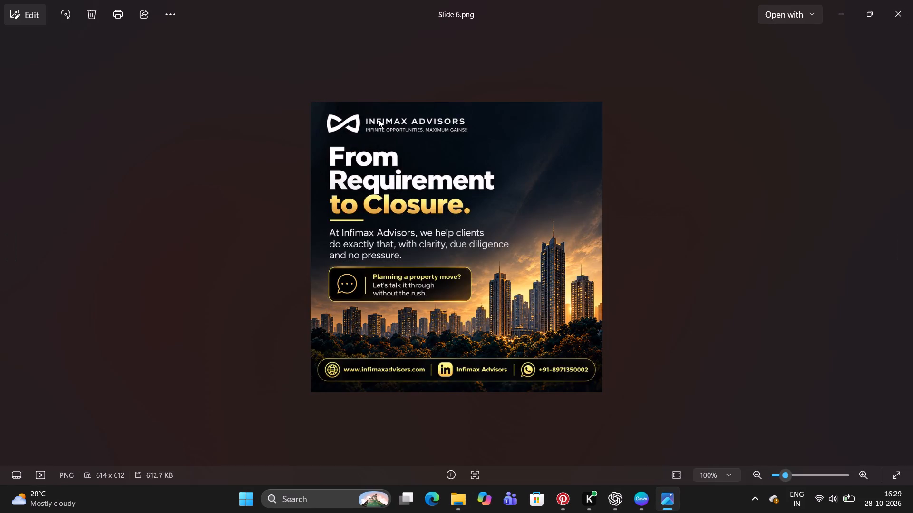
key(Right)
key(Right)
key(Right)
key(Right)
key(Right)
key(Right)
key(Right)
key(Left)
key(Left)
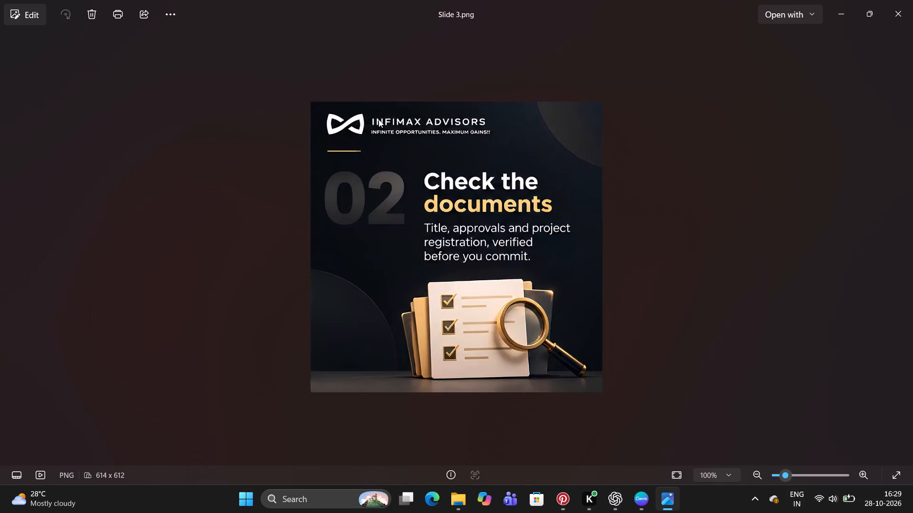
key(Left)
key(Left)
key(Left)
key(Left)
key(Right)
key(Right)
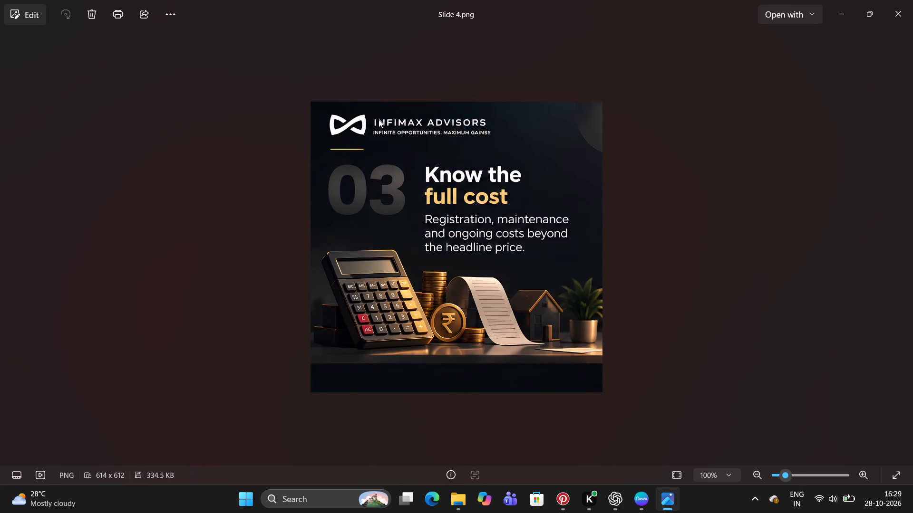
key(Right)
key(Right)
key(Right)
key(Right)
key(Right)
click(912, 0)
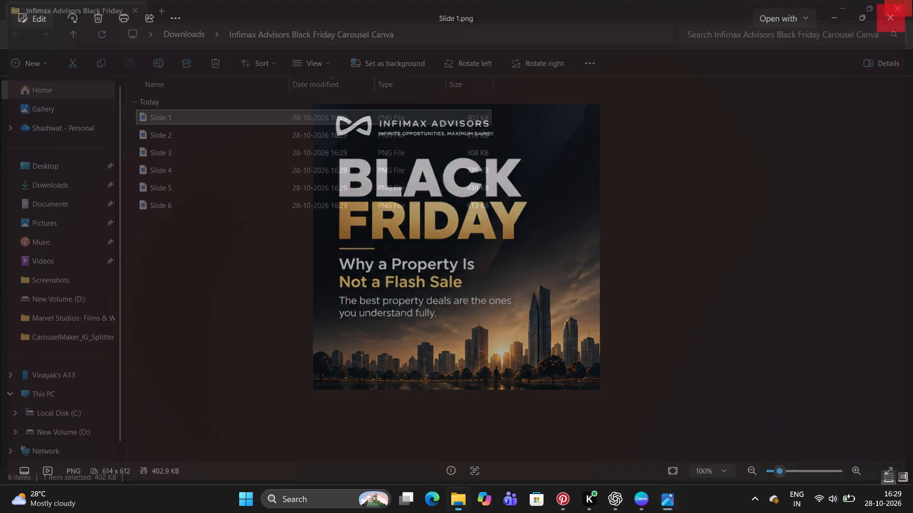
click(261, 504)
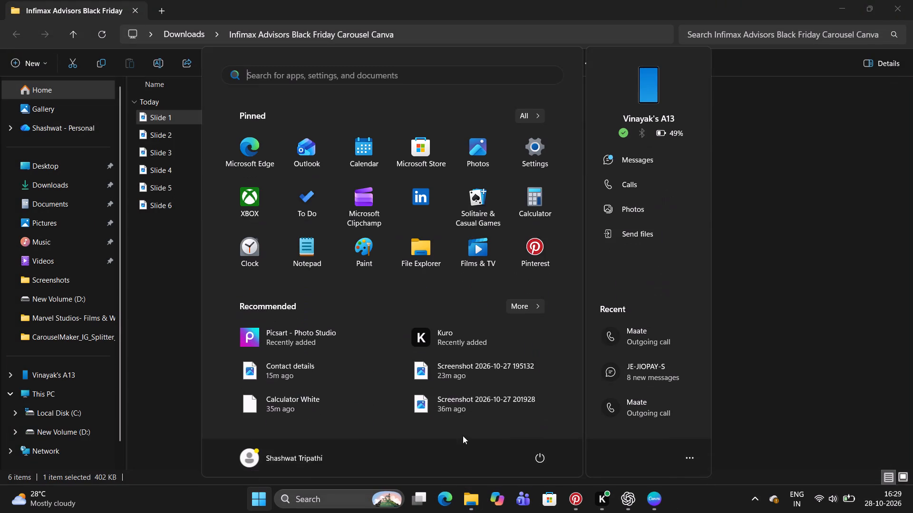
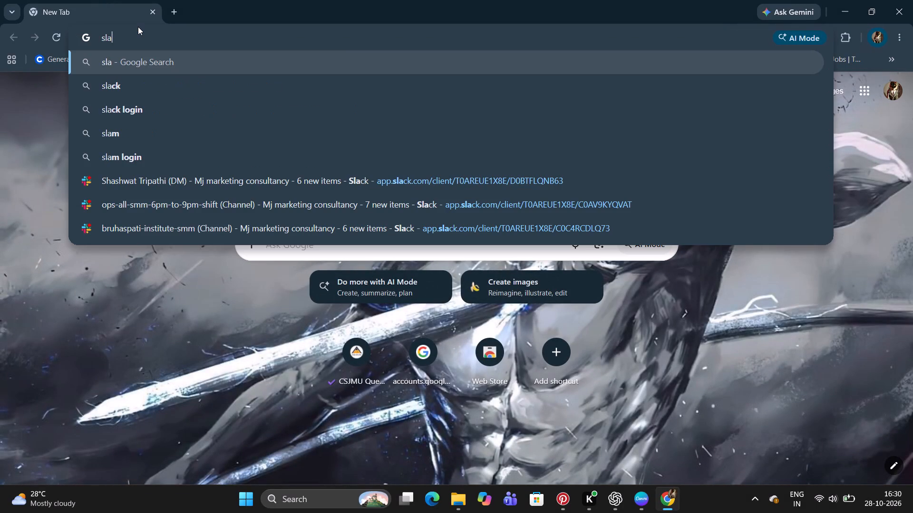
key(Down)
key(Up)
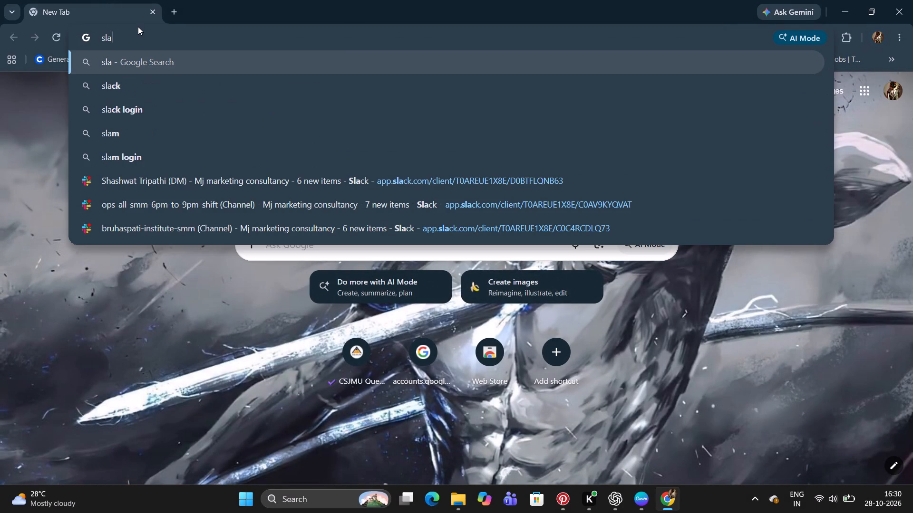
key(Down)
key(Down)
key(Down)
key(Down)
key(Down)
key(Down)
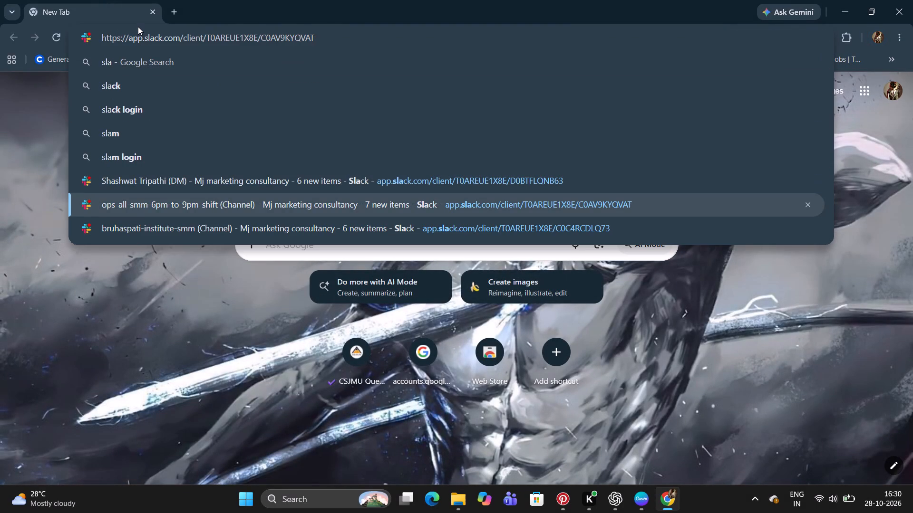
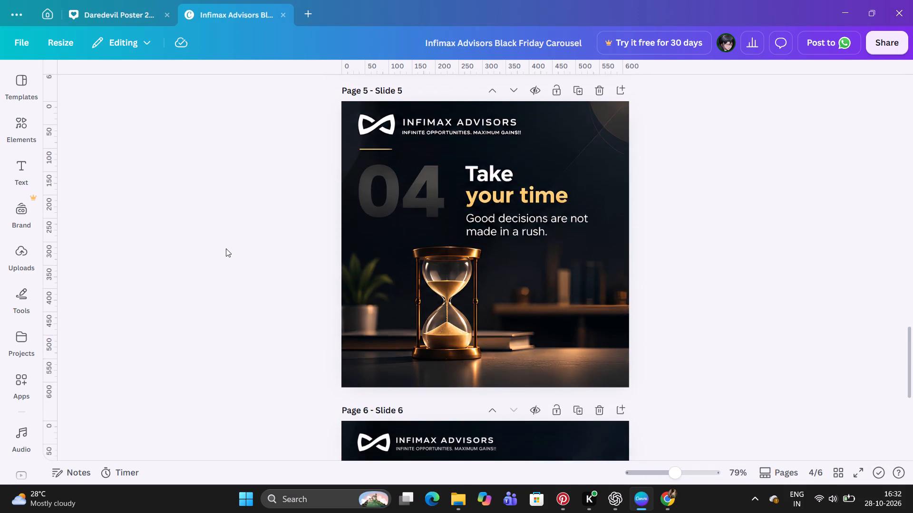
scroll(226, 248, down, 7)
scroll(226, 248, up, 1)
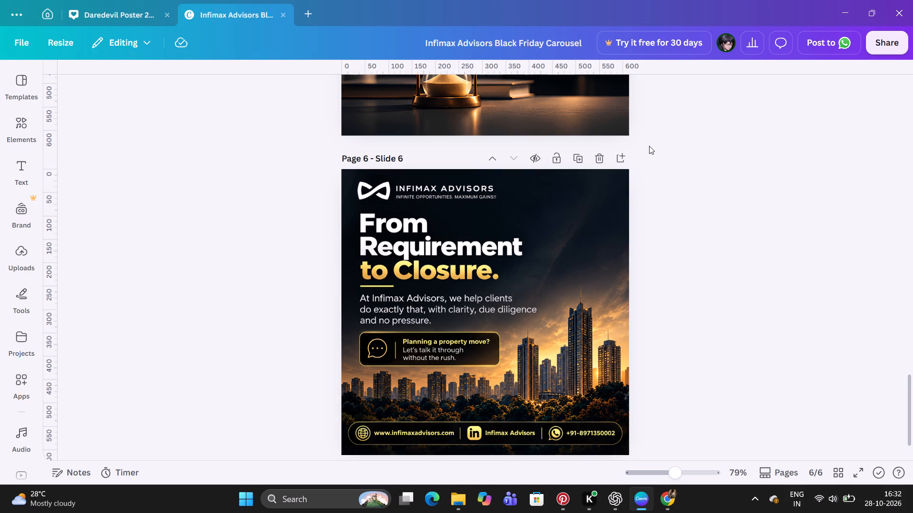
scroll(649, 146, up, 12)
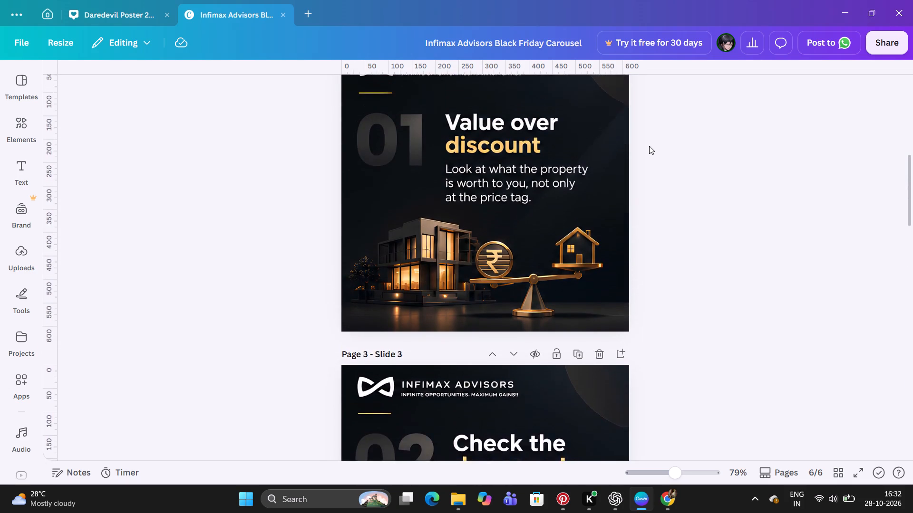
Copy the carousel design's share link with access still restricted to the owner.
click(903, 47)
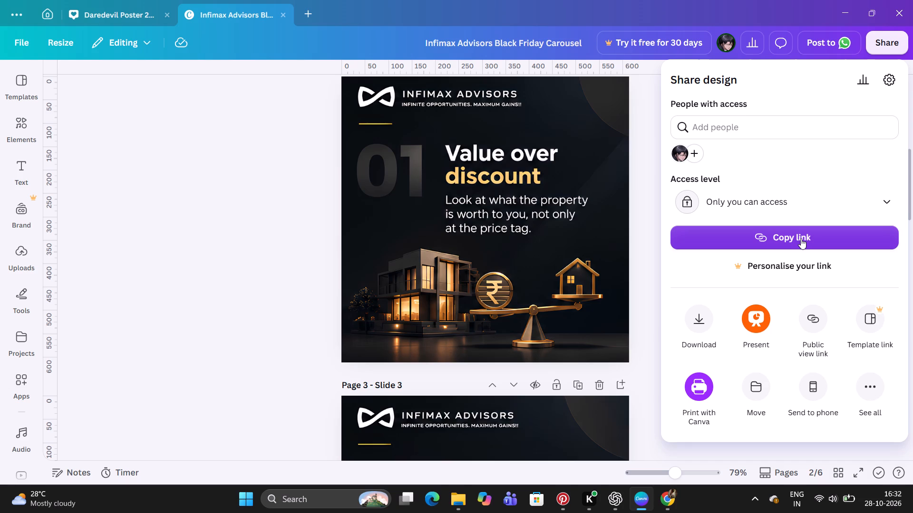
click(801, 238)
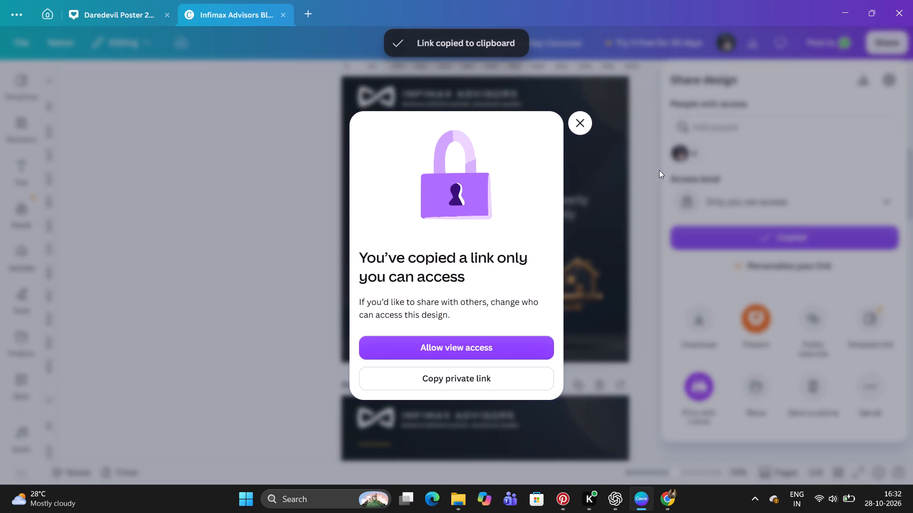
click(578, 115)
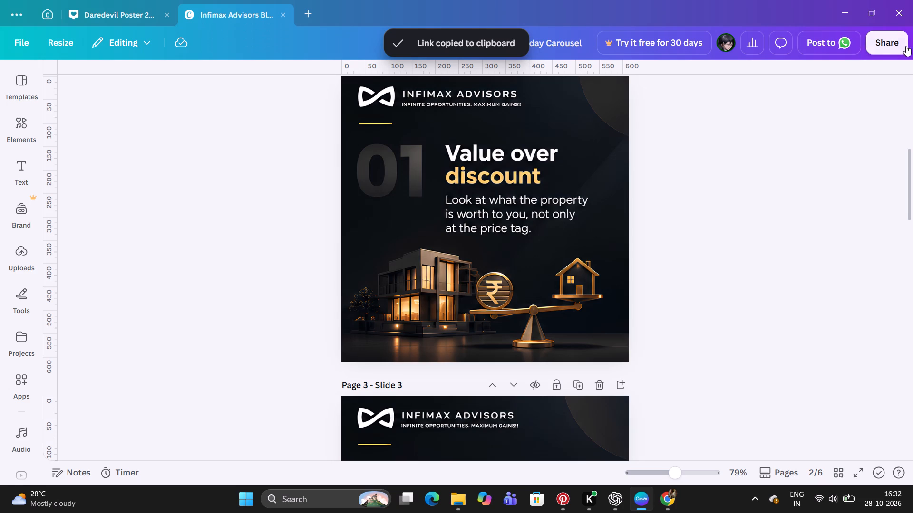
Set the design's access level to Anyone with the link, Can view, and copy the share link.
click(899, 44)
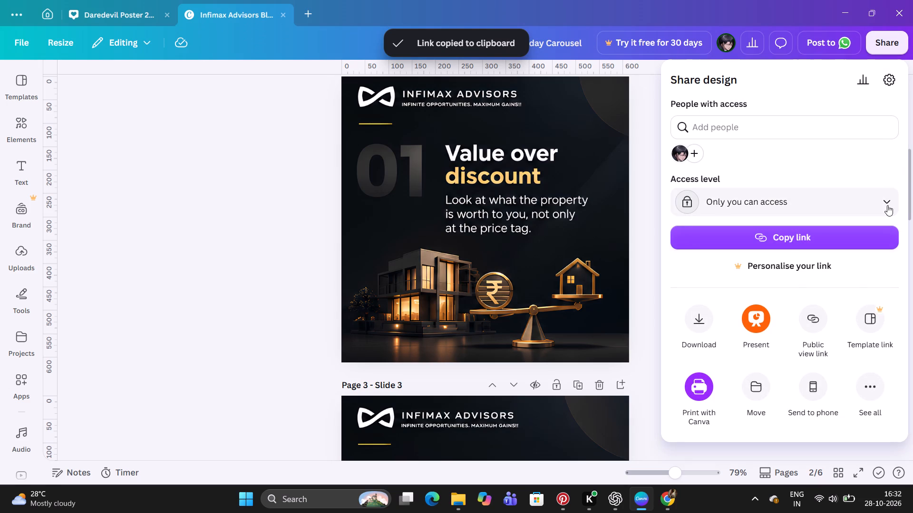
click(887, 205)
click(839, 267)
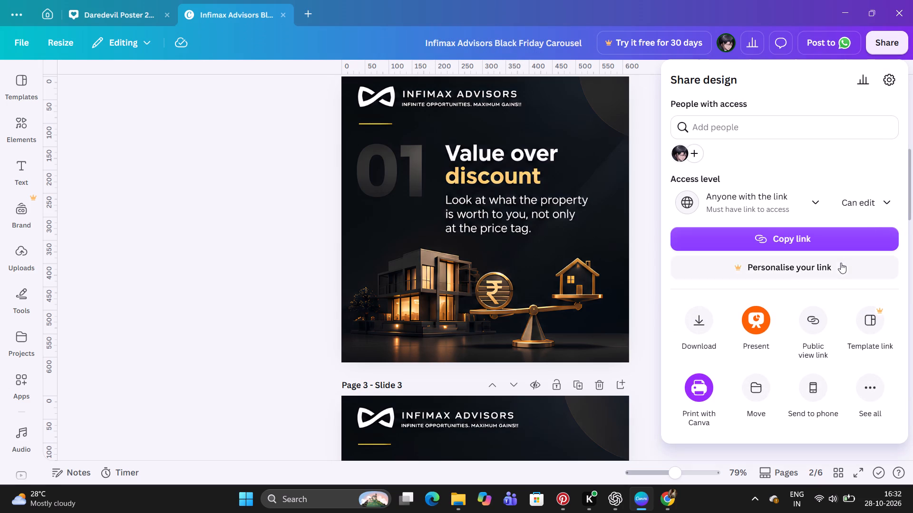
click(882, 200)
click(844, 277)
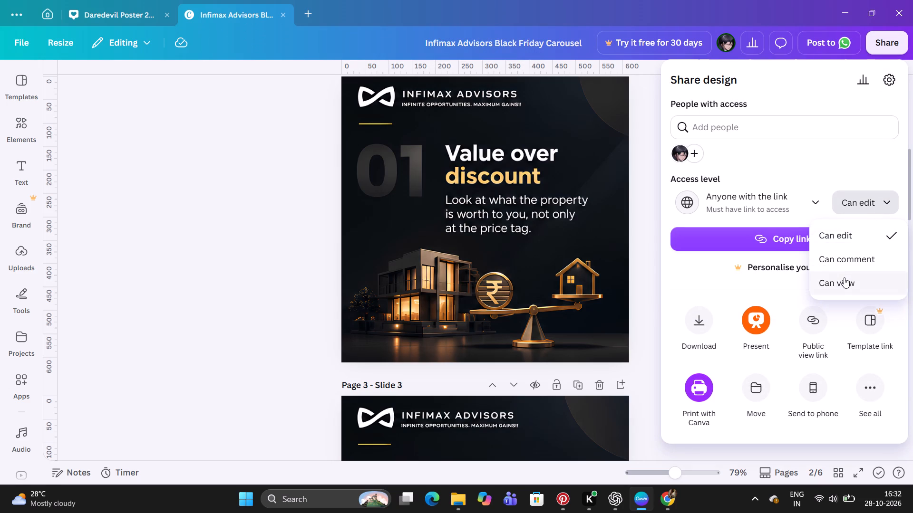
click(822, 230)
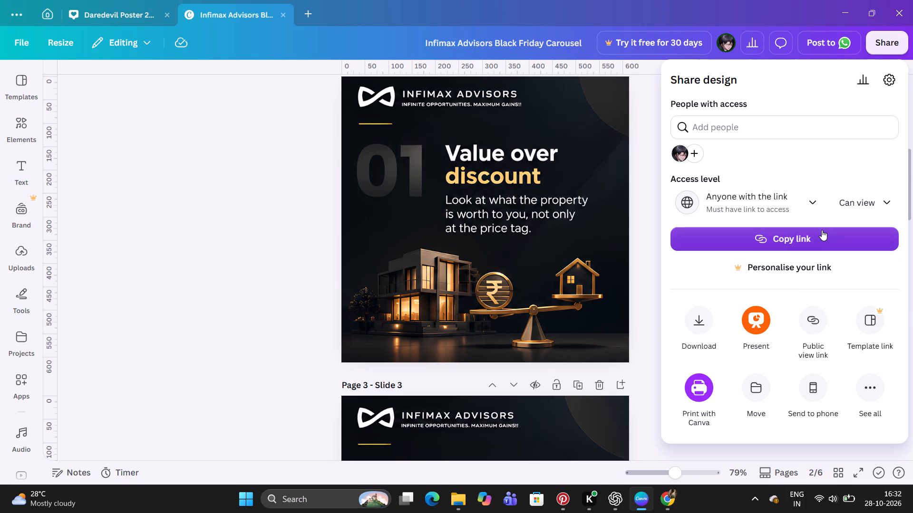
click(270, 275)
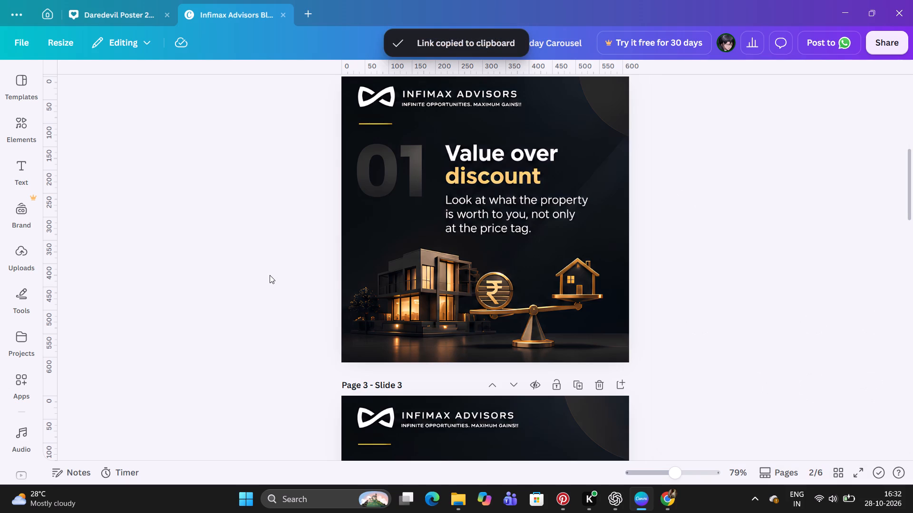
Examine the layers of the carousel pages, checking Slide 2, Slide 4 and Slide 6.
key(alt+1)
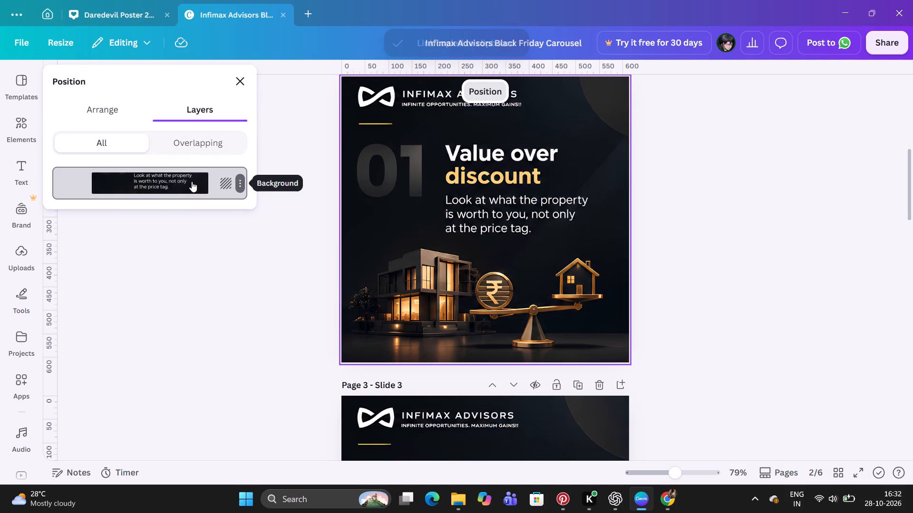
click(307, 222)
scroll(307, 222, down, 6)
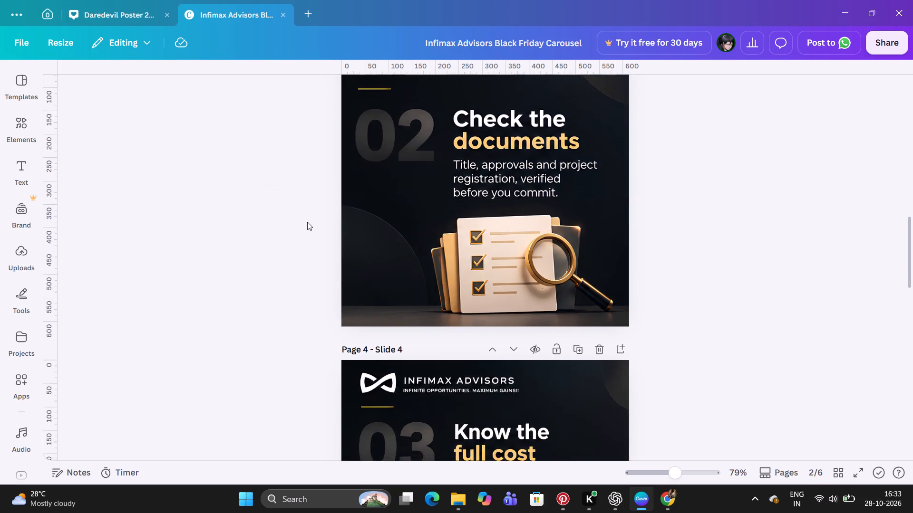
scroll(307, 222, down, 5)
scroll(307, 222, up, 1)
key(alt+1)
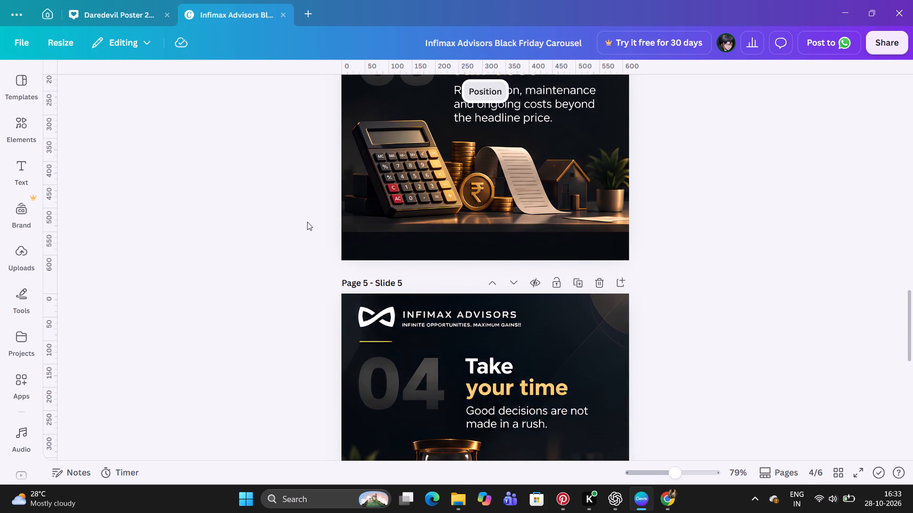
click(307, 222)
scroll(307, 222, down, 3)
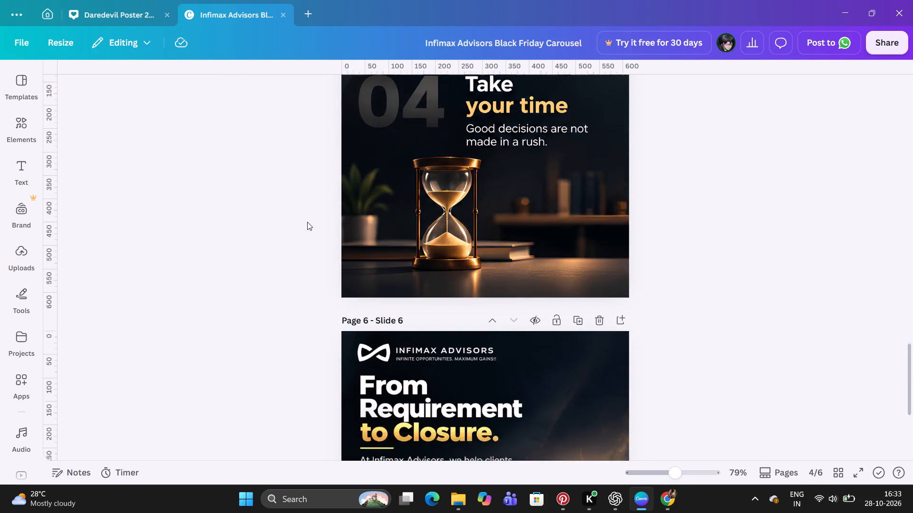
scroll(307, 222, down, 2)
key(alt+1)
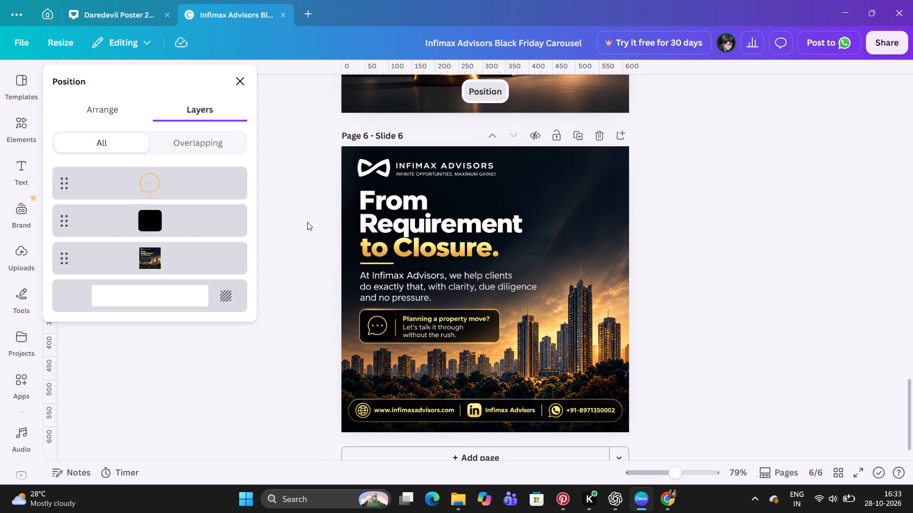